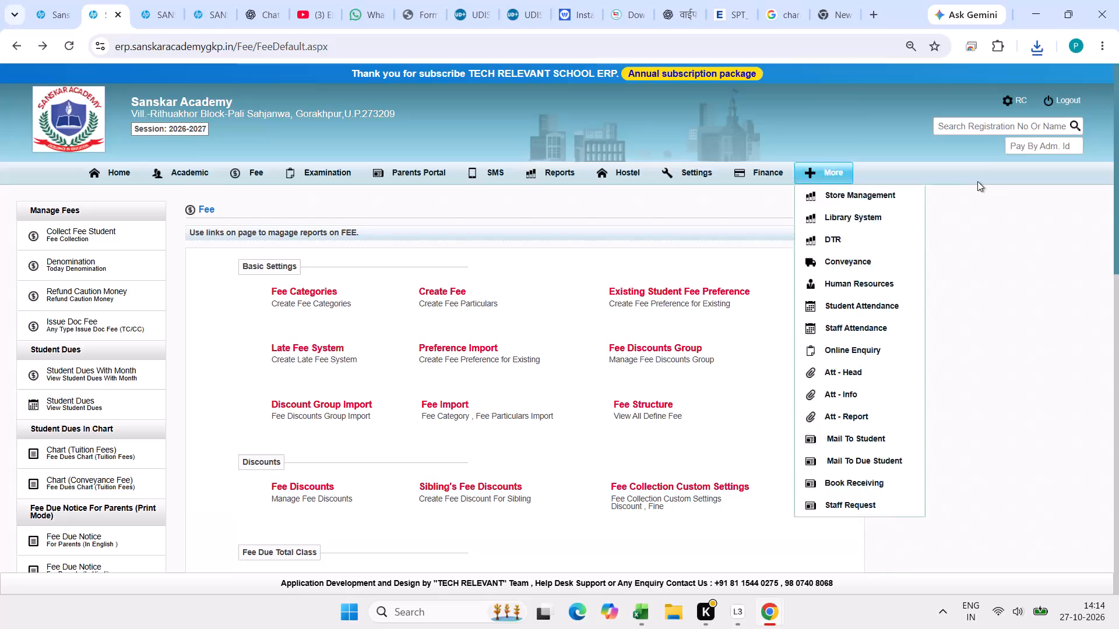
Search the student records by name and open the matching student in class VII-Girls (CBSE).
click(968, 122)
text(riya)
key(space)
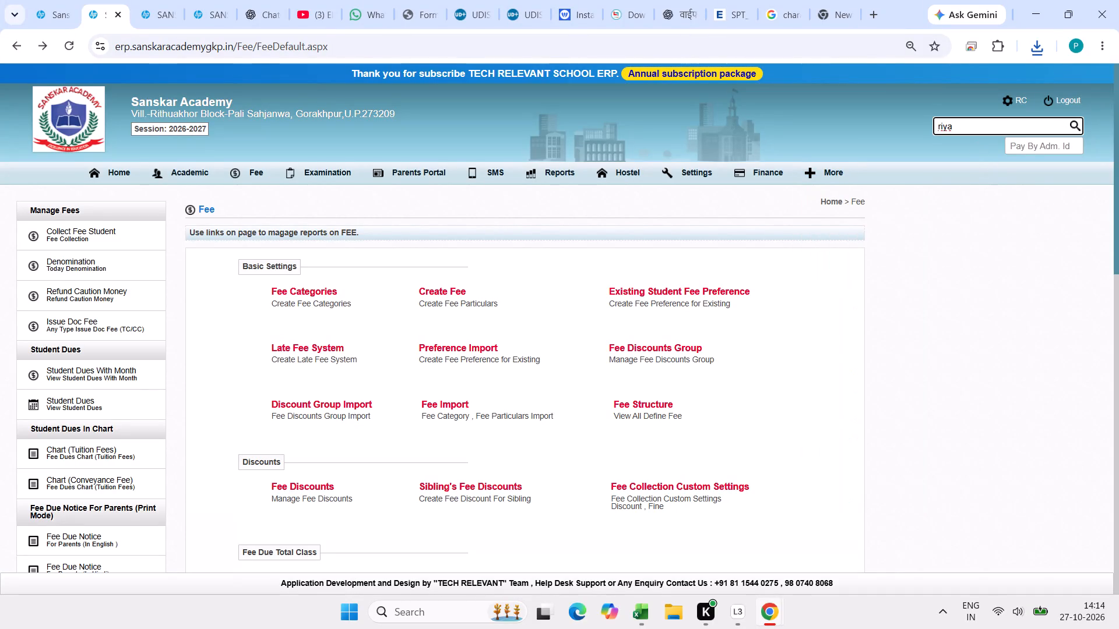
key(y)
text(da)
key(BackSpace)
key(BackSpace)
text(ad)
scroll(508, 479, up, 1)
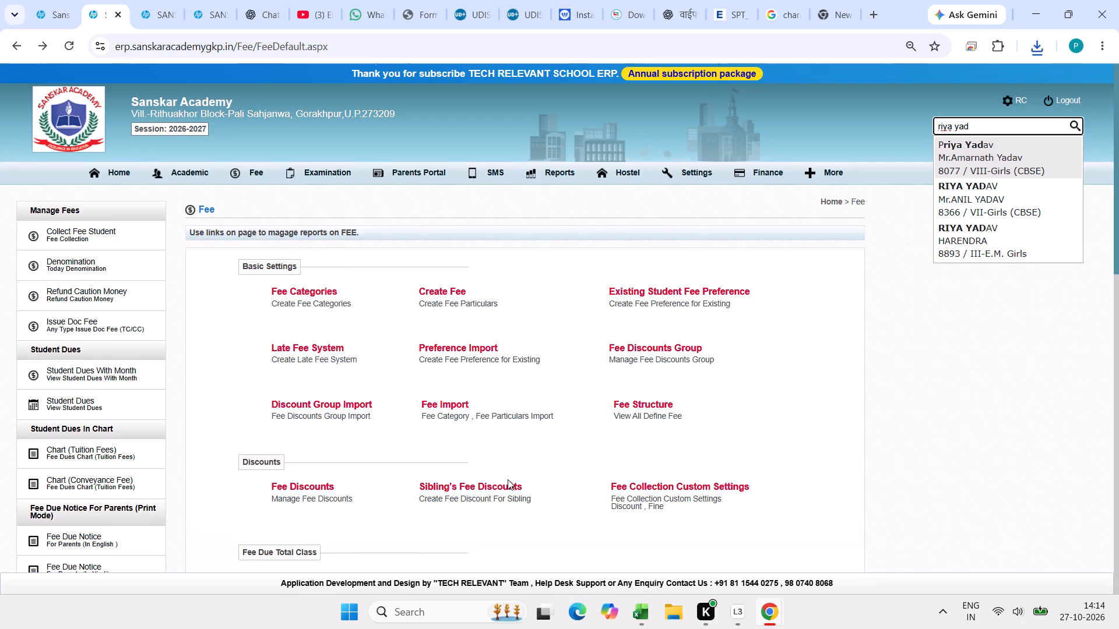
scroll(508, 479, down, 1)
click(977, 125)
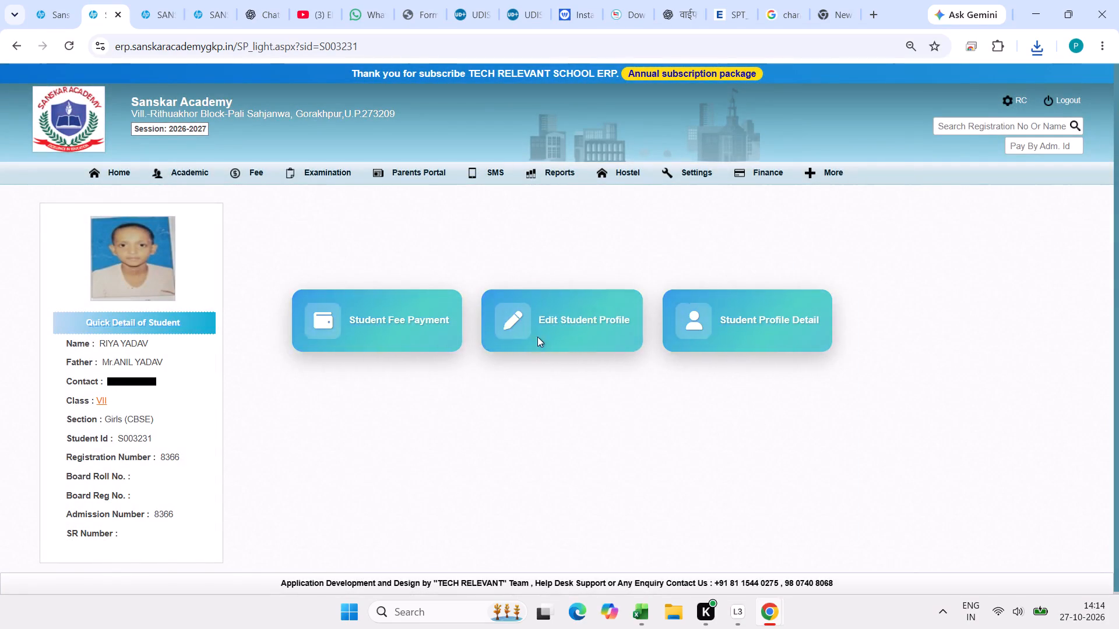
Open Student Fee Payment for this student and review the sibling dues and collected receipts.
click(410, 321)
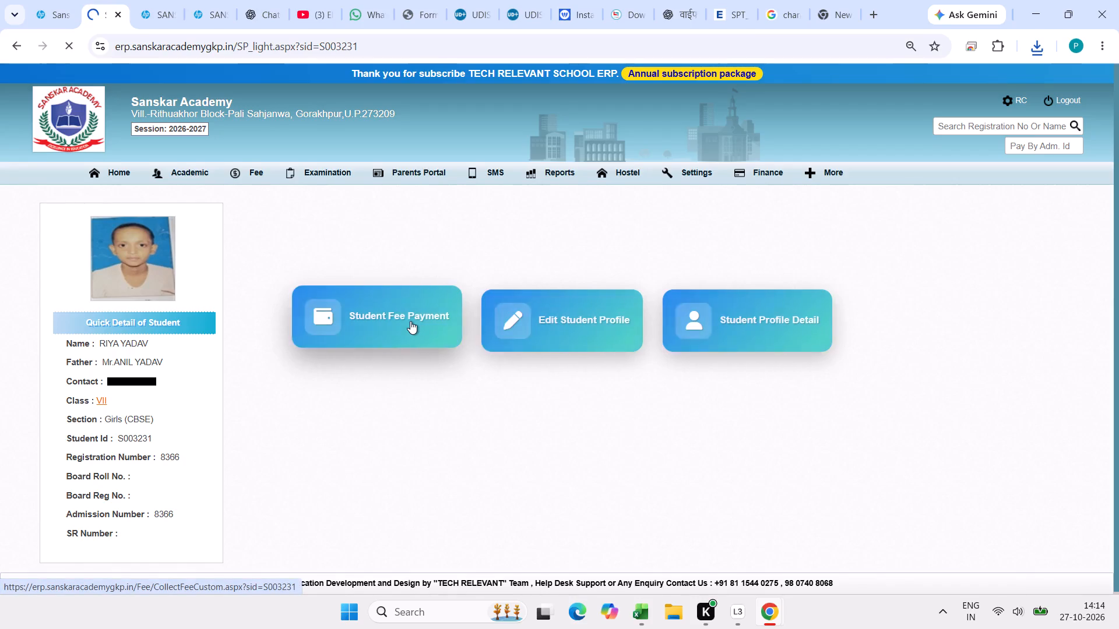
scroll(410, 321, down, 3)
scroll(410, 321, up, 1)
scroll(410, 321, down, 1)
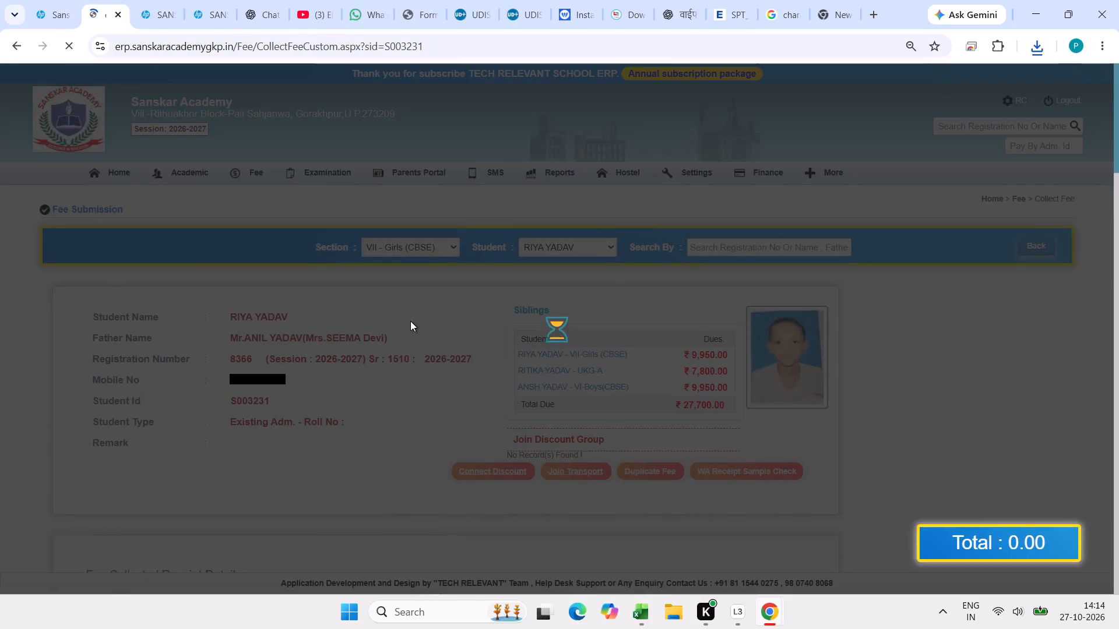
scroll(410, 321, up, 1)
scroll(410, 321, down, 1)
scroll(410, 321, up, 1)
scroll(410, 321, down, 3)
scroll(410, 321, up, 1)
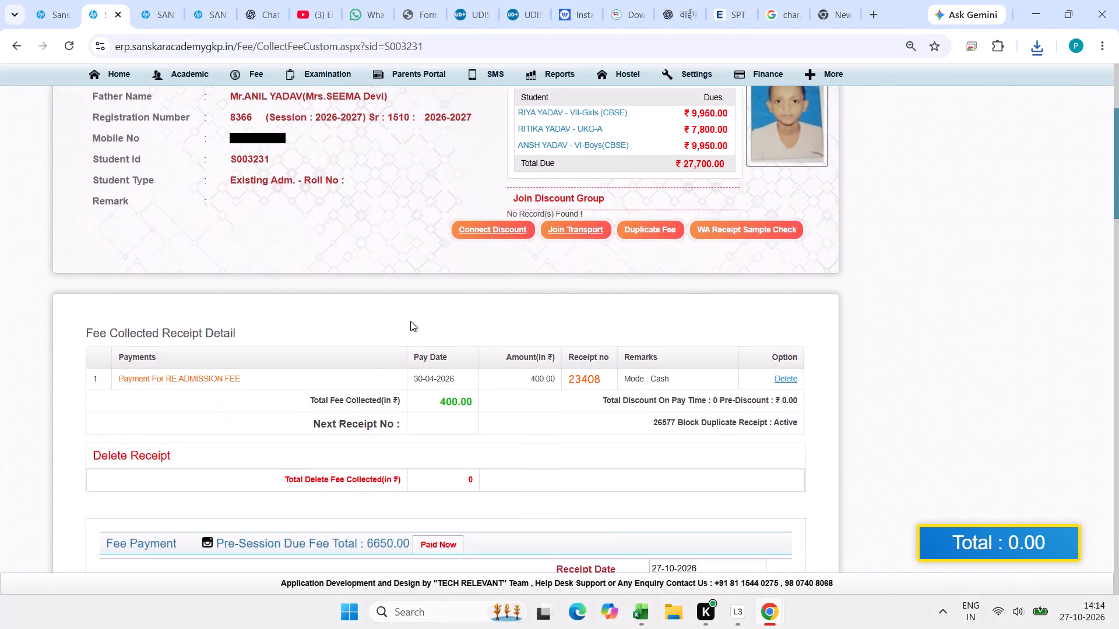
scroll(410, 321, up, 1)
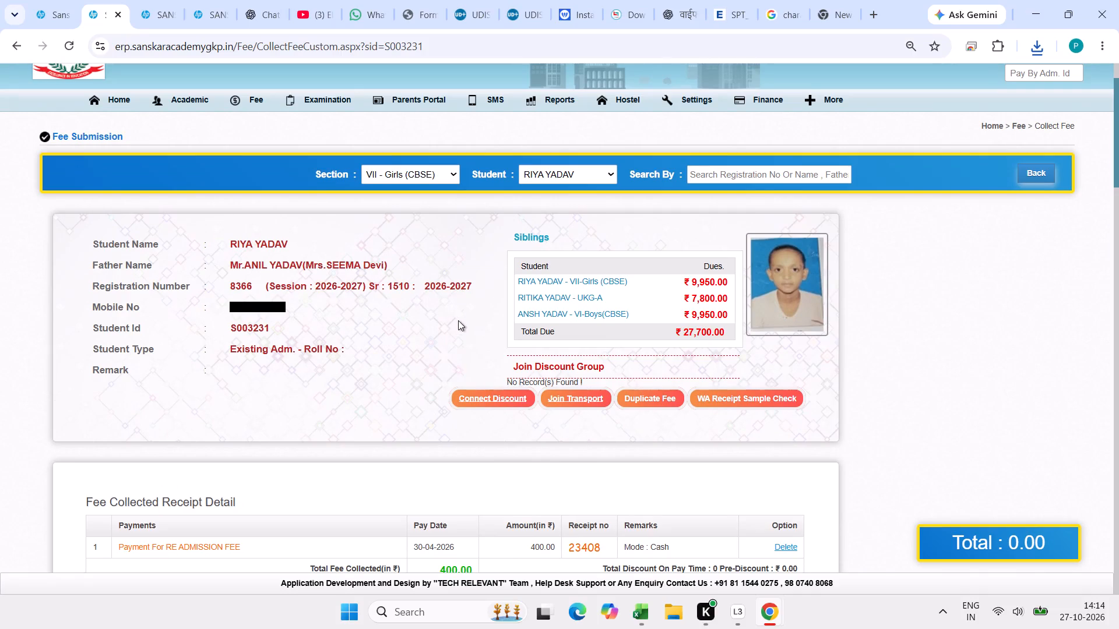
Examine the student's Fee Payment section, including the pre-session due, quarterly tuition and transport fees, and compare with the sibling dues.
scroll(393, 356, down, 2)
scroll(392, 356, up, 1)
scroll(392, 356, down, 2)
scroll(377, 405, down, 1)
scroll(377, 405, up, 1)
scroll(376, 407, down, 3)
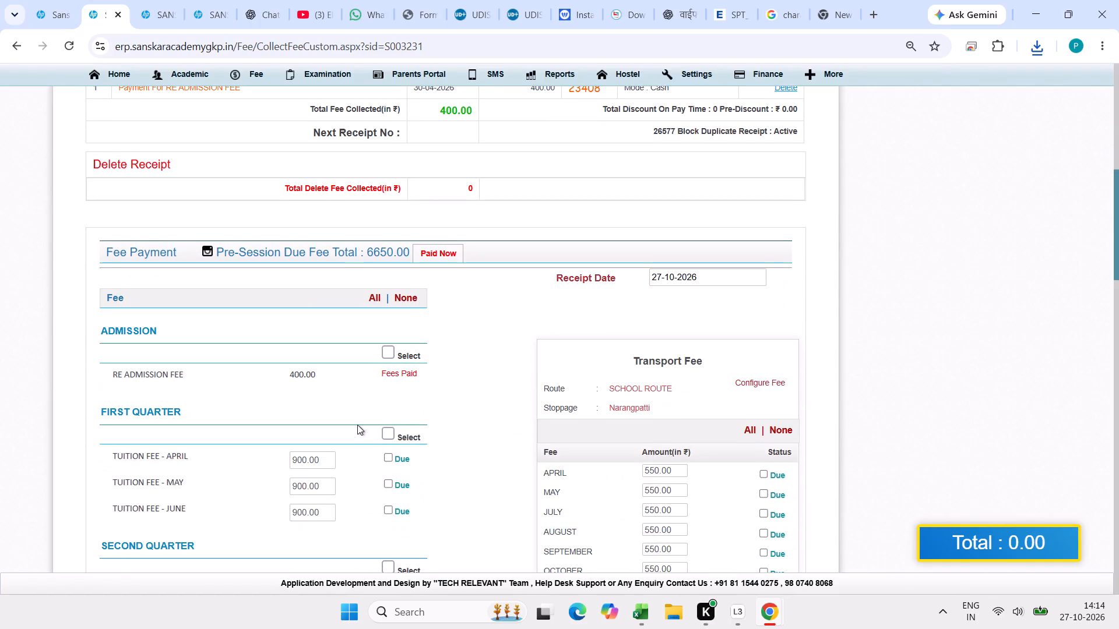
scroll(360, 410, down, 1)
scroll(363, 405, up, 2)
scroll(364, 403, down, 1)
scroll(365, 401, up, 2)
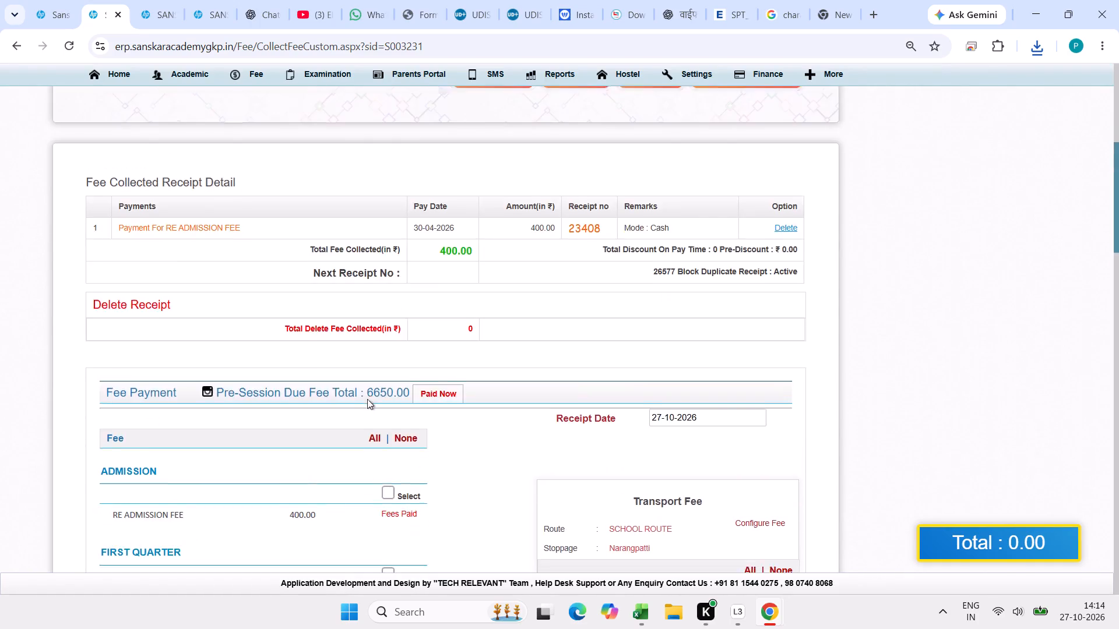
scroll(371, 397, up, 1)
scroll(371, 397, down, 1)
scroll(371, 397, up, 1)
scroll(371, 397, down, 1)
scroll(371, 397, up, 3)
scroll(374, 396, down, 1)
scroll(375, 396, up, 1)
scroll(375, 396, down, 1)
scroll(375, 395, up, 3)
scroll(376, 394, down, 1)
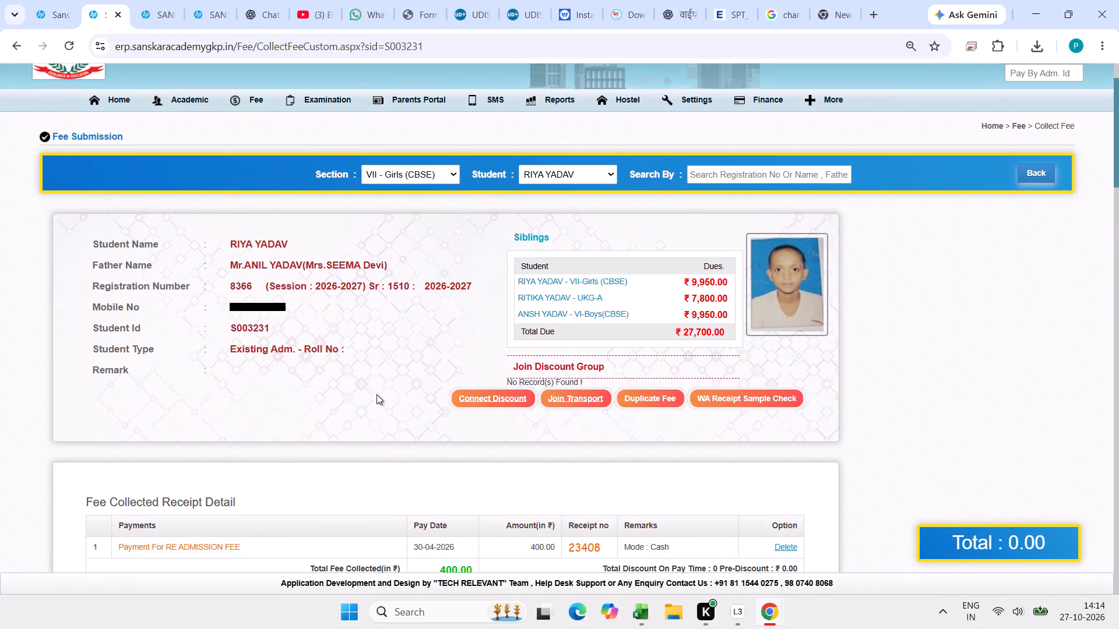
Open the fee page of the sibling in class VI-Boys (CBSE) and check the collected receipts and pre-session due.
click(547, 312)
scroll(546, 317, down, 3)
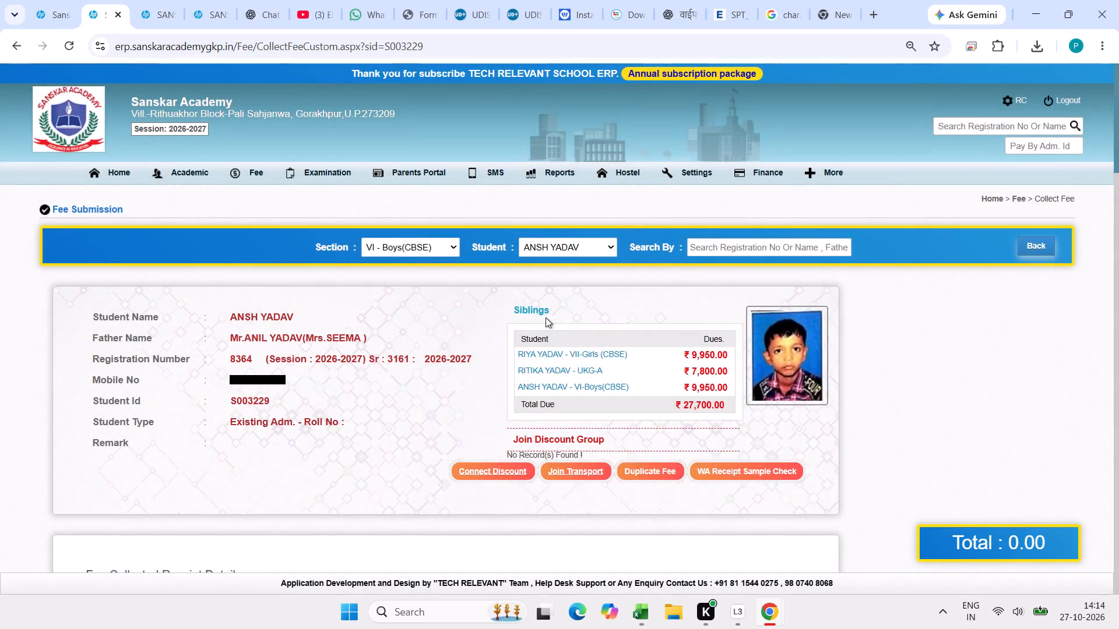
scroll(411, 359, down, 1)
scroll(411, 362, up, 1)
scroll(411, 362, down, 6)
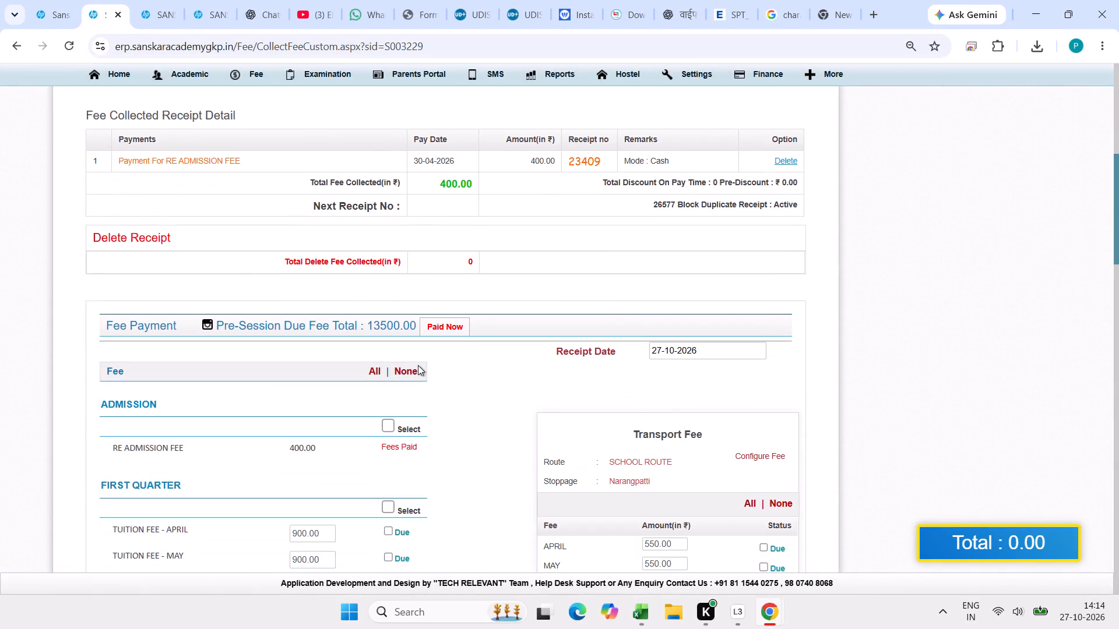
scroll(418, 365, up, 5)
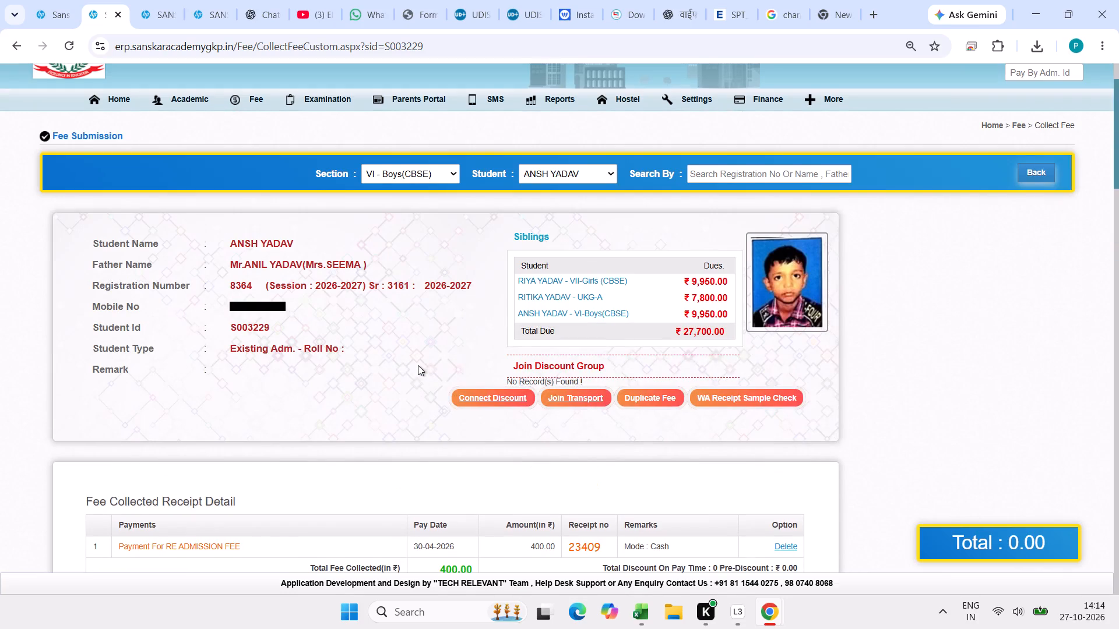
scroll(421, 412, down, 4)
scroll(421, 425, up, 1)
Open the sibling's Previous Session Fee Collection for 2025-26 and examine the paid and due tuition and transport fees by month.
click(434, 464)
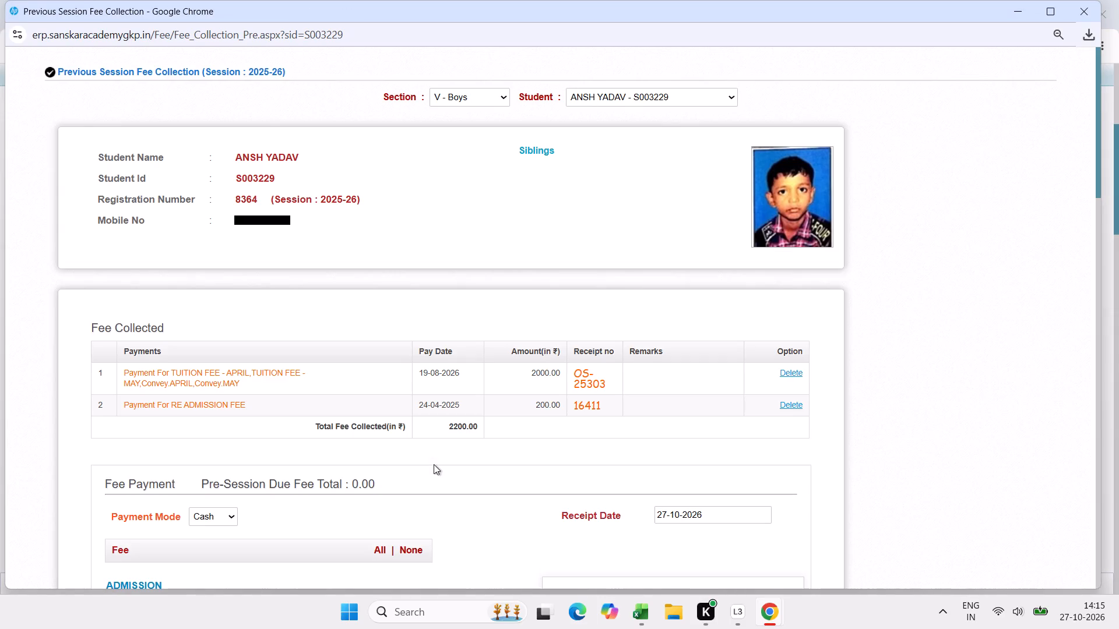
scroll(434, 464, down, 3)
scroll(434, 464, up, 1)
scroll(434, 464, down, 3)
scroll(434, 464, up, 1)
scroll(434, 464, down, 1)
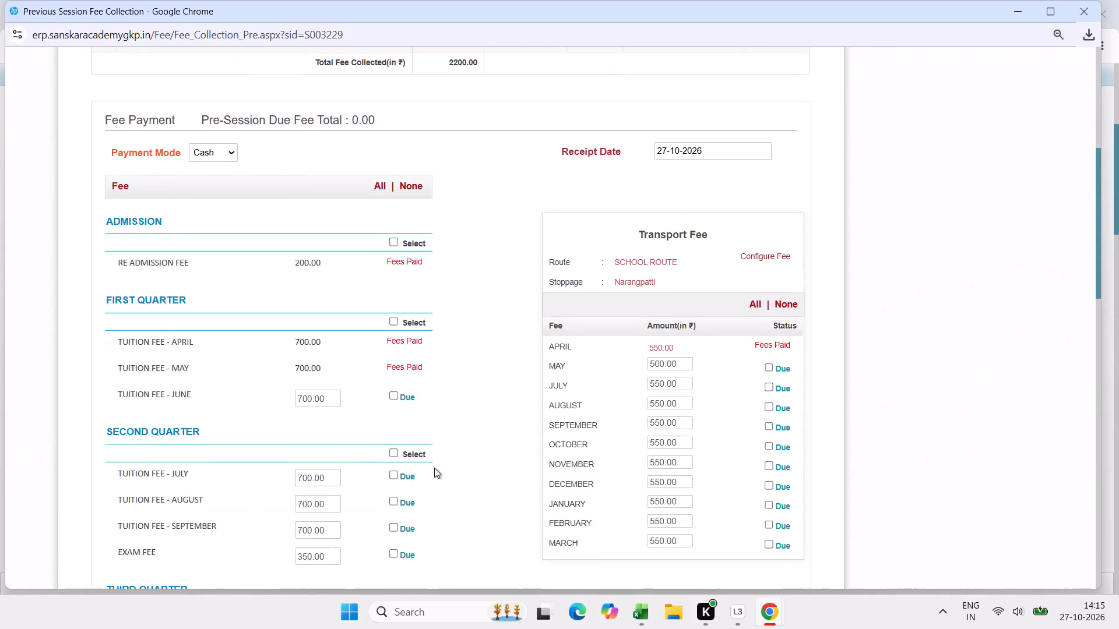
scroll(437, 475, down, 1)
scroll(719, 334, down, 5)
scroll(712, 337, up, 4)
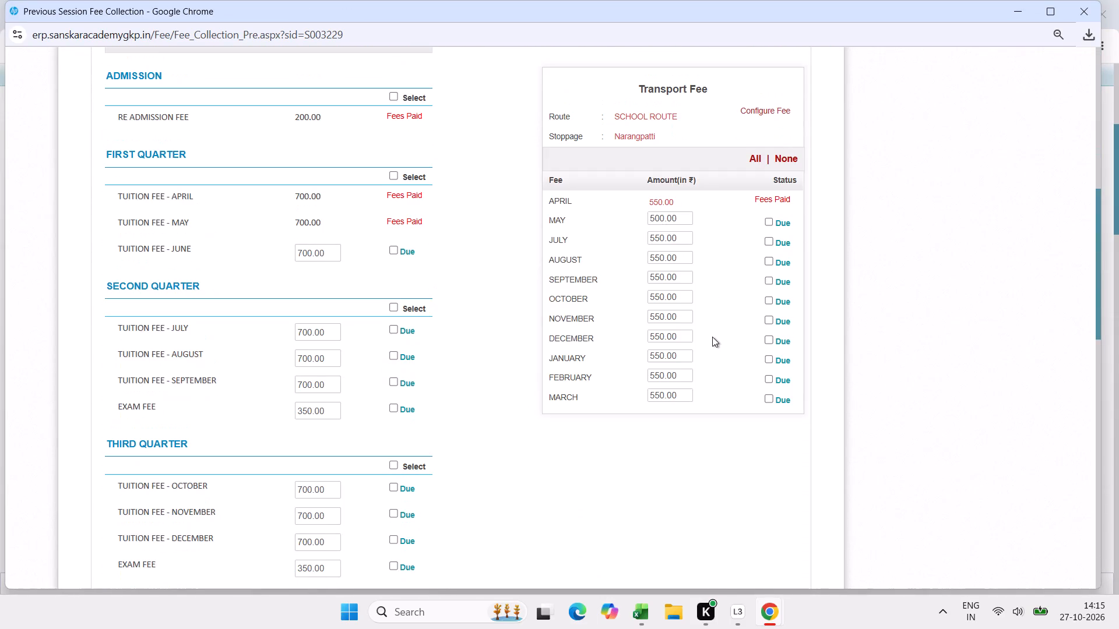
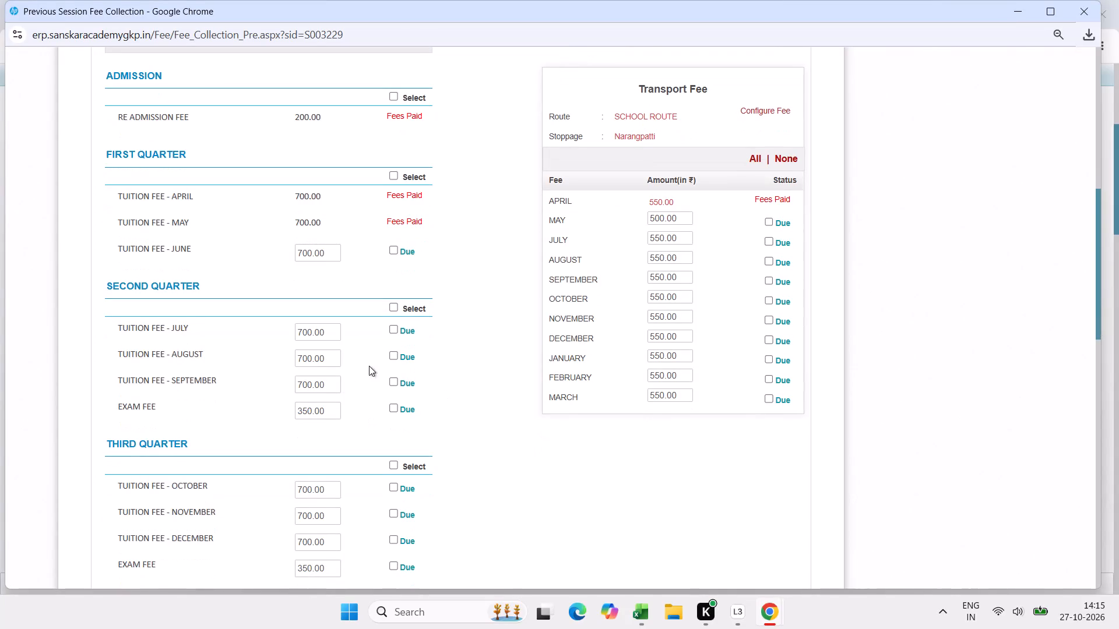
Select the previous-session June and July tuition dues and the May and July transport dues for payment.
click(393, 330)
click(393, 250)
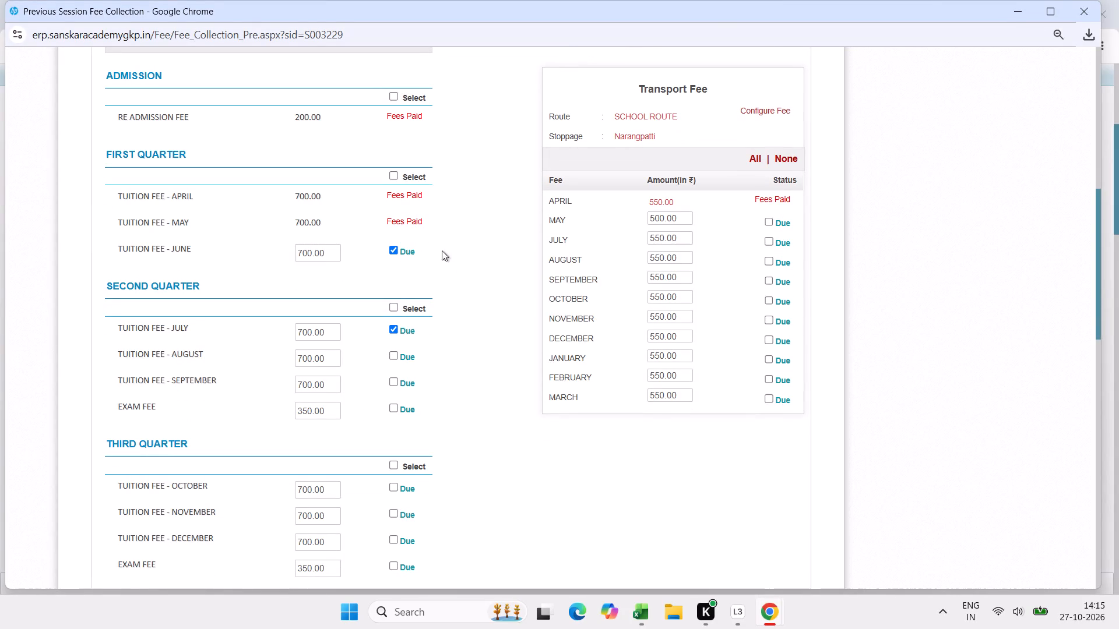
click(766, 214)
click(764, 225)
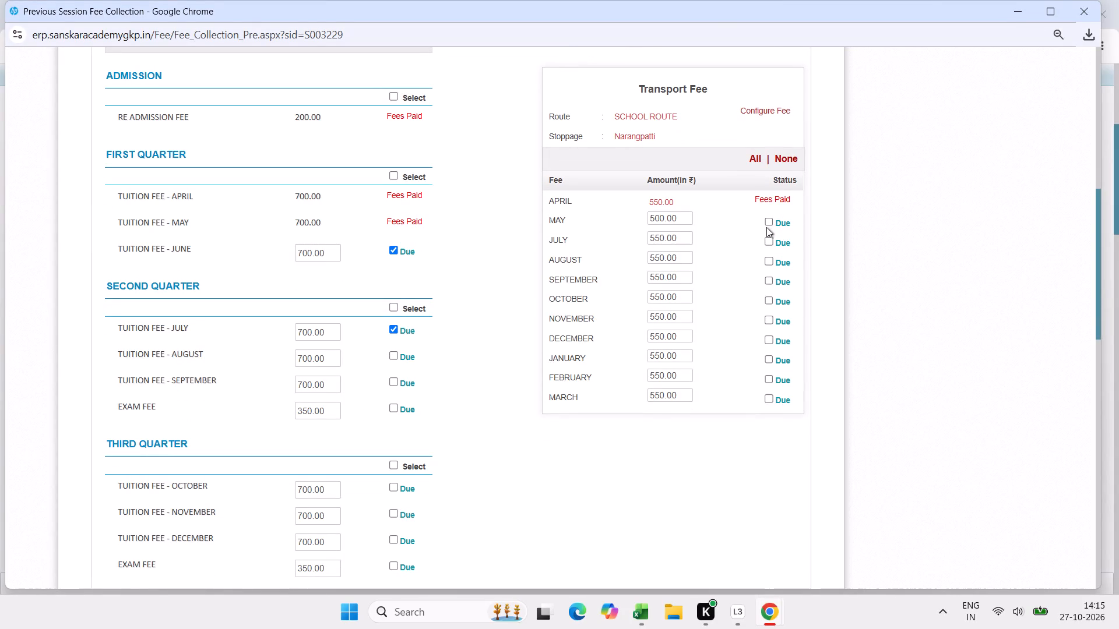
click(766, 223)
click(768, 242)
Set the payment amount to 2000 and pay the selected previous-session fees.
scroll(511, 430, down, 4)
scroll(422, 458, up, 1)
scroll(398, 463, down, 1)
scroll(337, 501, down, 4)
scroll(350, 501, up, 1)
scroll(350, 501, down, 3)
scroll(364, 517, up, 1)
scroll(364, 517, down, 1)
drag(428, 435, 421, 433)
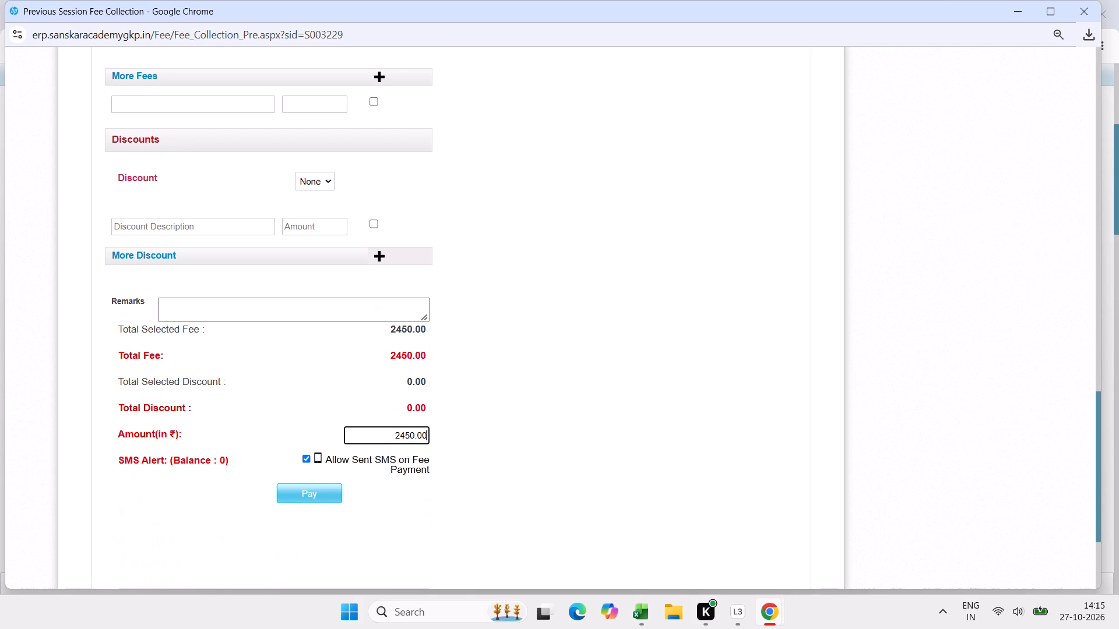
drag(421, 433, 323, 425)
text(200)
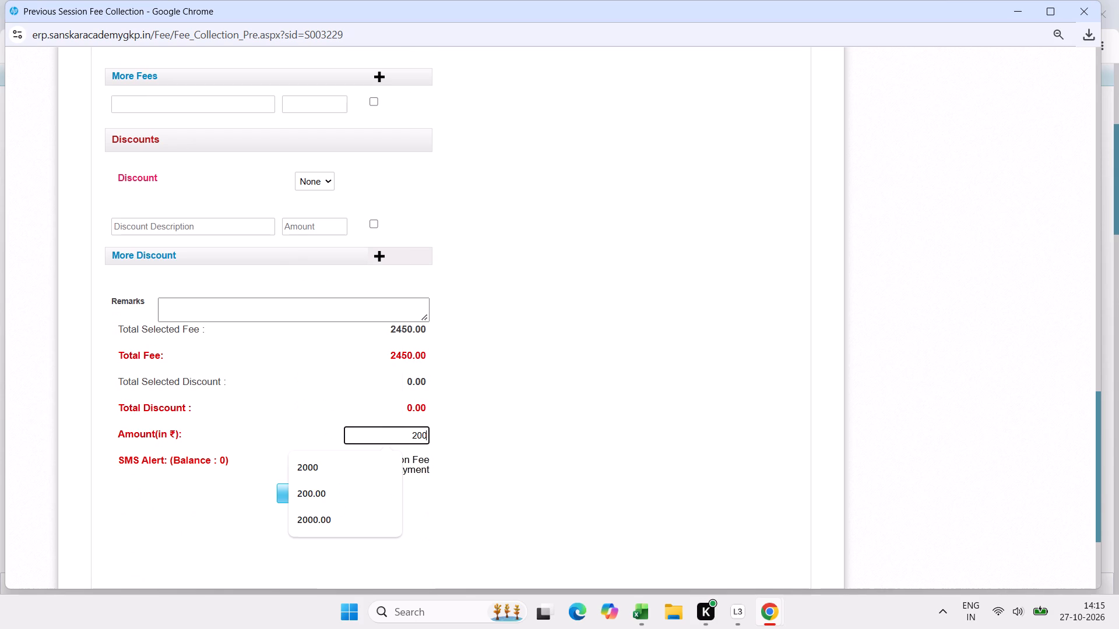
key(0)
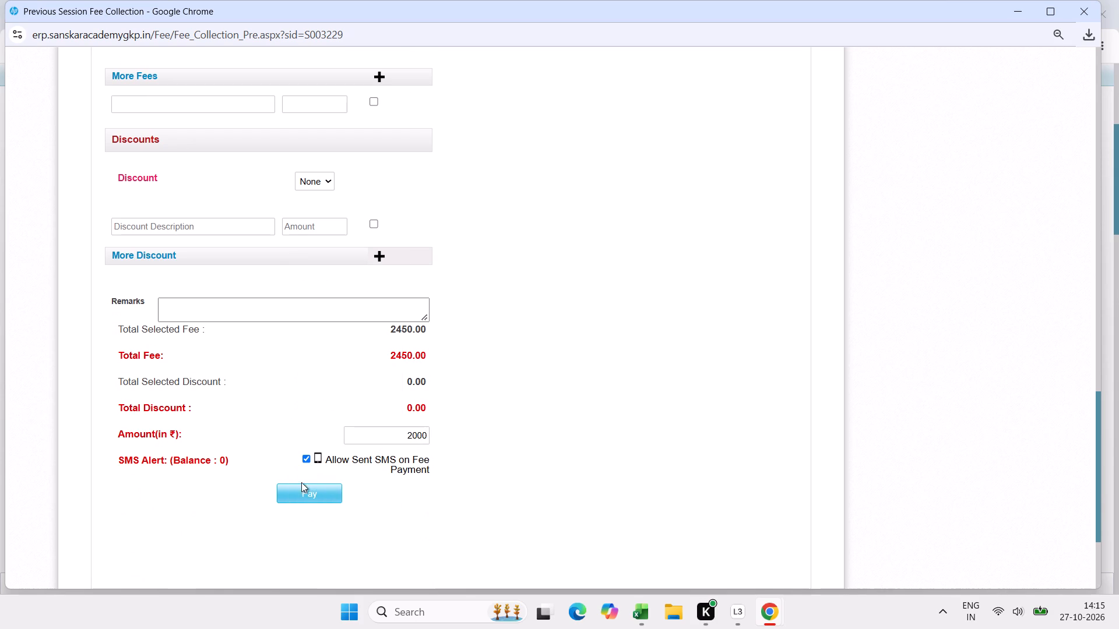
click(300, 486)
Print the receipt for this payment, and close the receipt and Previous Session Fee Collection windows.
scroll(365, 444, up, 1)
scroll(366, 444, down, 1)
scroll(366, 444, up, 3)
scroll(412, 434, up, 4)
scroll(412, 434, down, 1)
scroll(412, 434, up, 1)
scroll(412, 434, down, 1)
scroll(412, 434, up, 1)
scroll(412, 434, down, 1)
scroll(412, 434, up, 5)
scroll(412, 434, down, 2)
scroll(412, 434, up, 6)
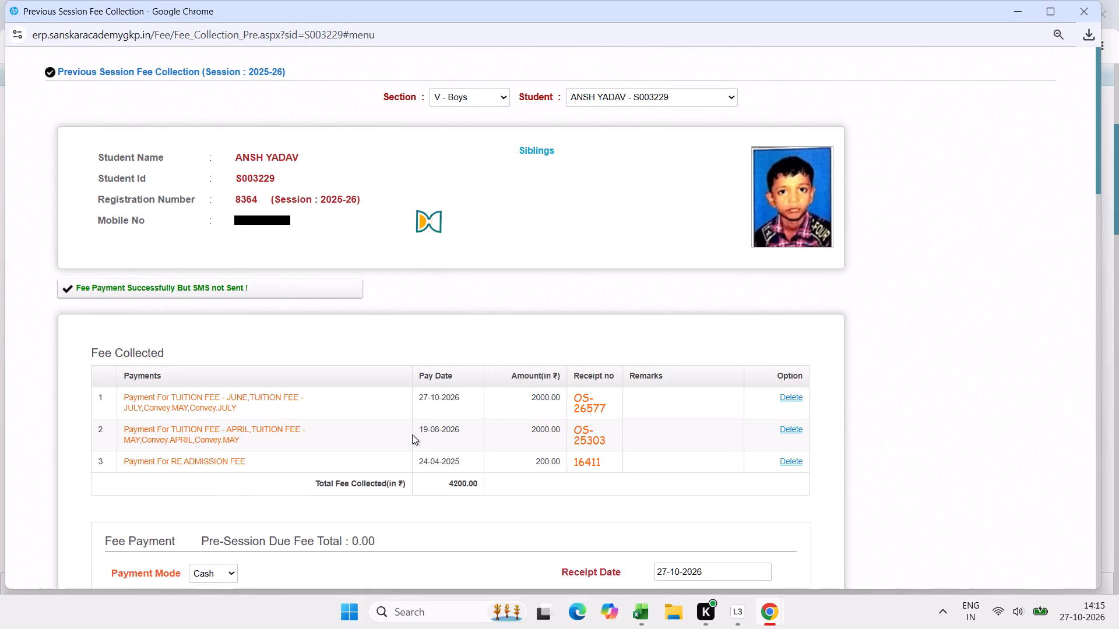
scroll(412, 434, down, 1)
scroll(412, 434, up, 2)
click(755, 115)
scroll(727, 168, down, 1)
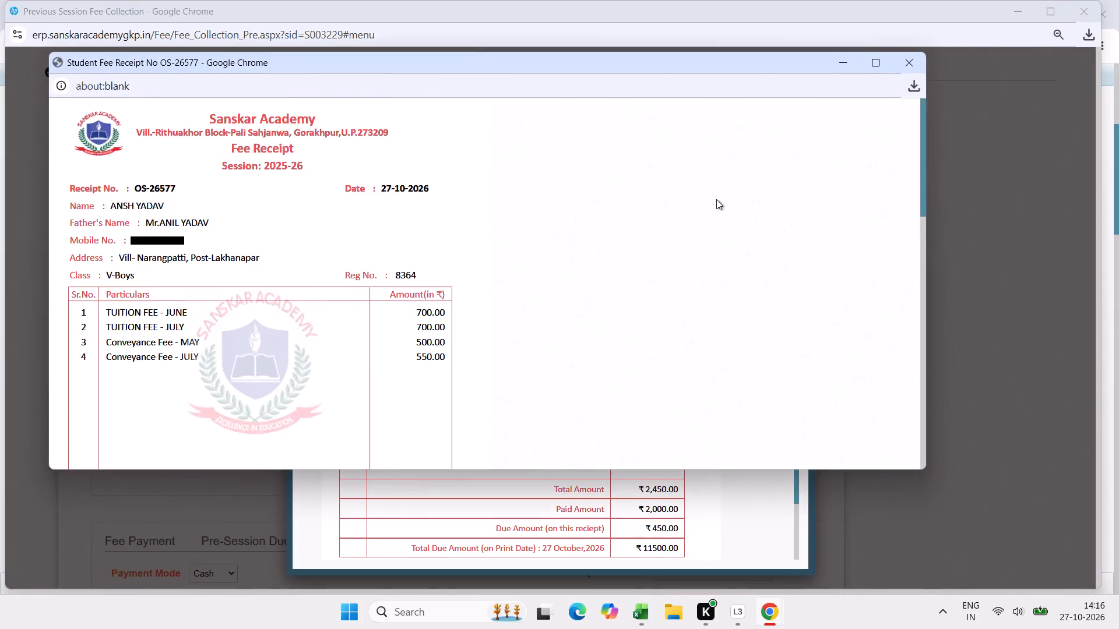
scroll(716, 199, down, 2)
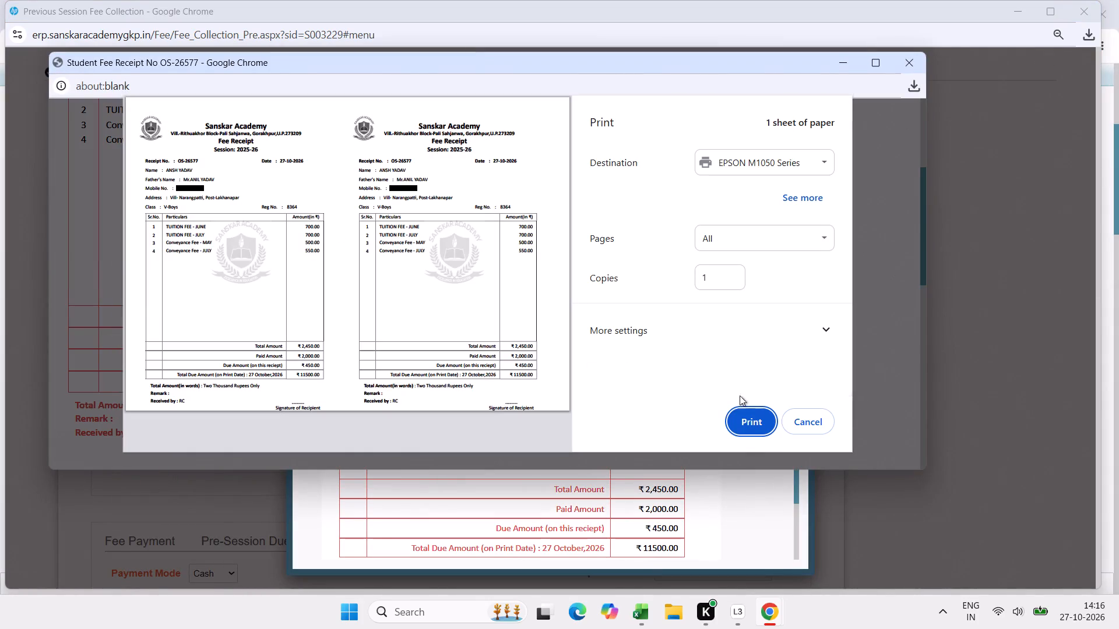
click(744, 420)
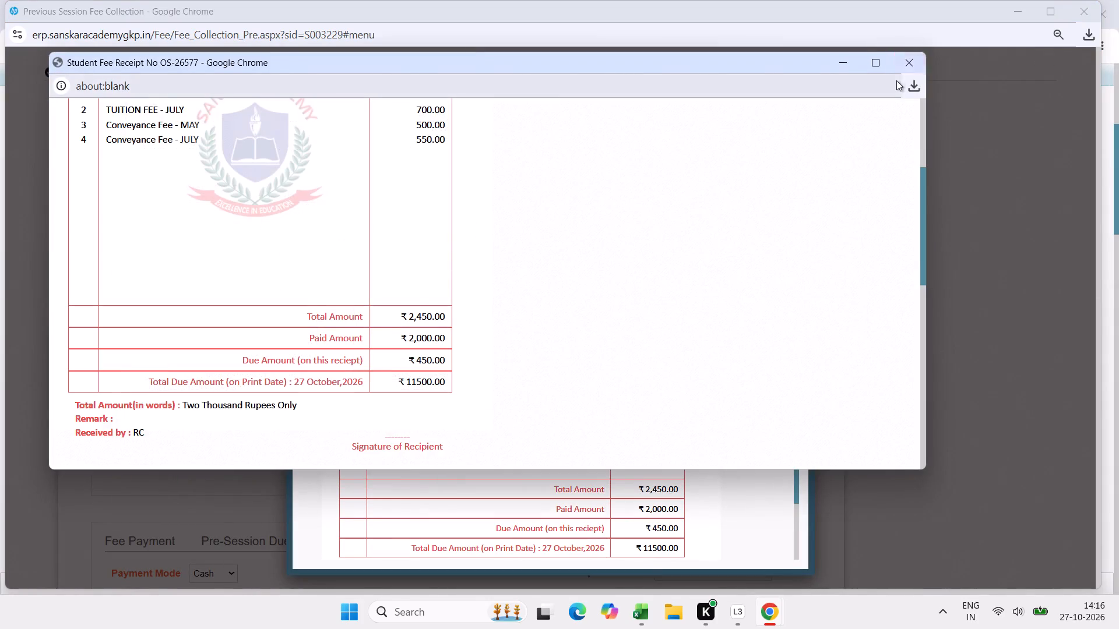
click(901, 72)
click(1087, 7)
Open the fee page of the sibling in class VII-Girls (CBSE).
scroll(385, 195, up, 2)
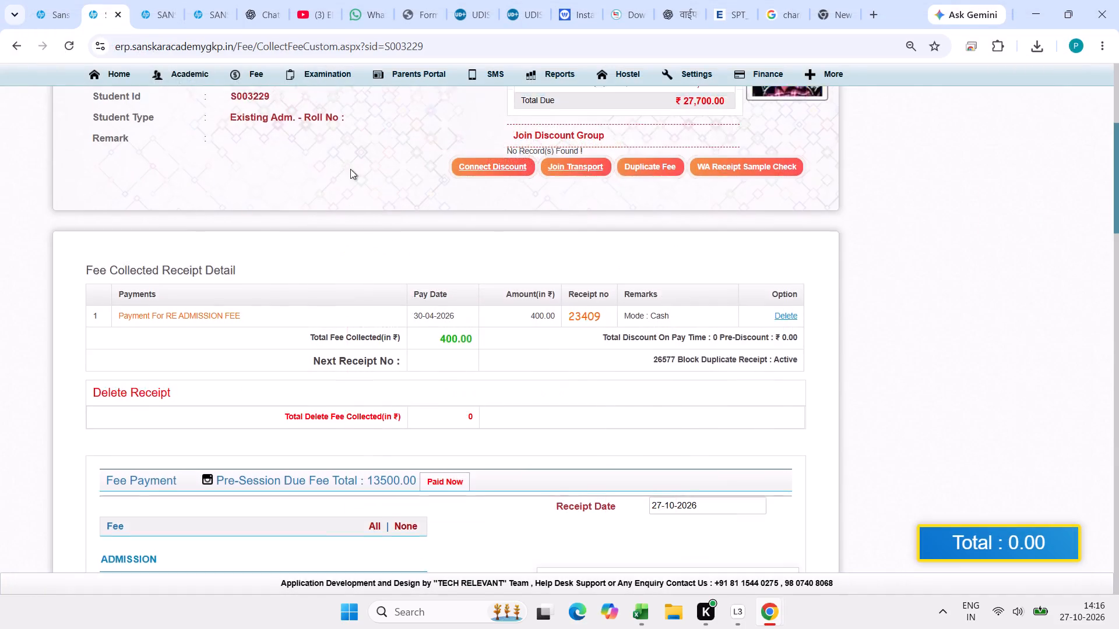
scroll(654, 267, up, 1)
scroll(654, 273, down, 1)
scroll(654, 277, up, 2)
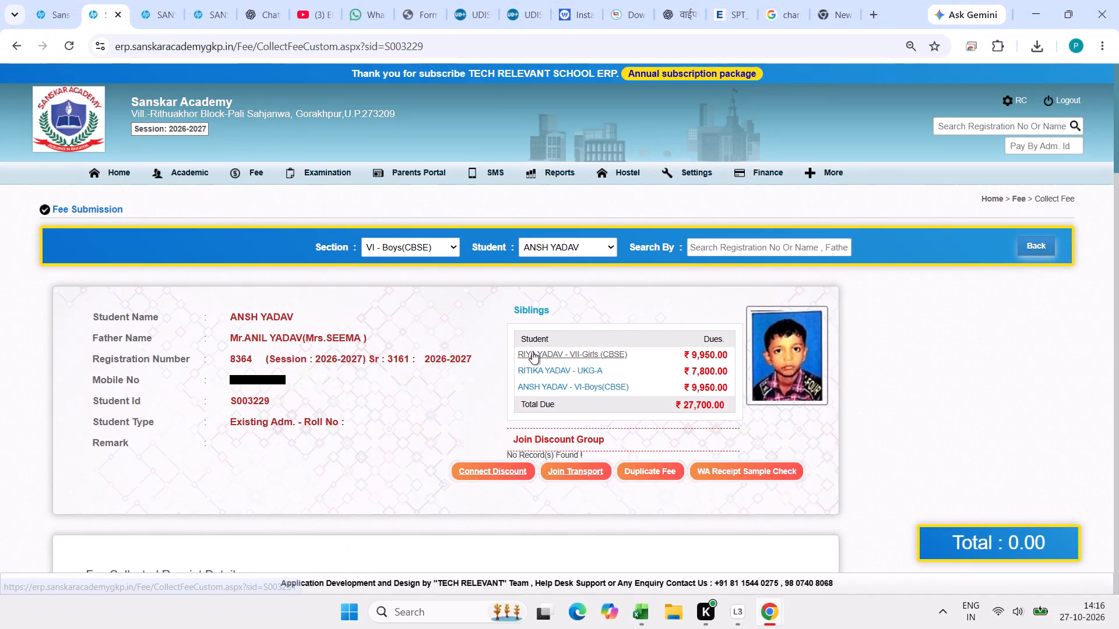
click(532, 352)
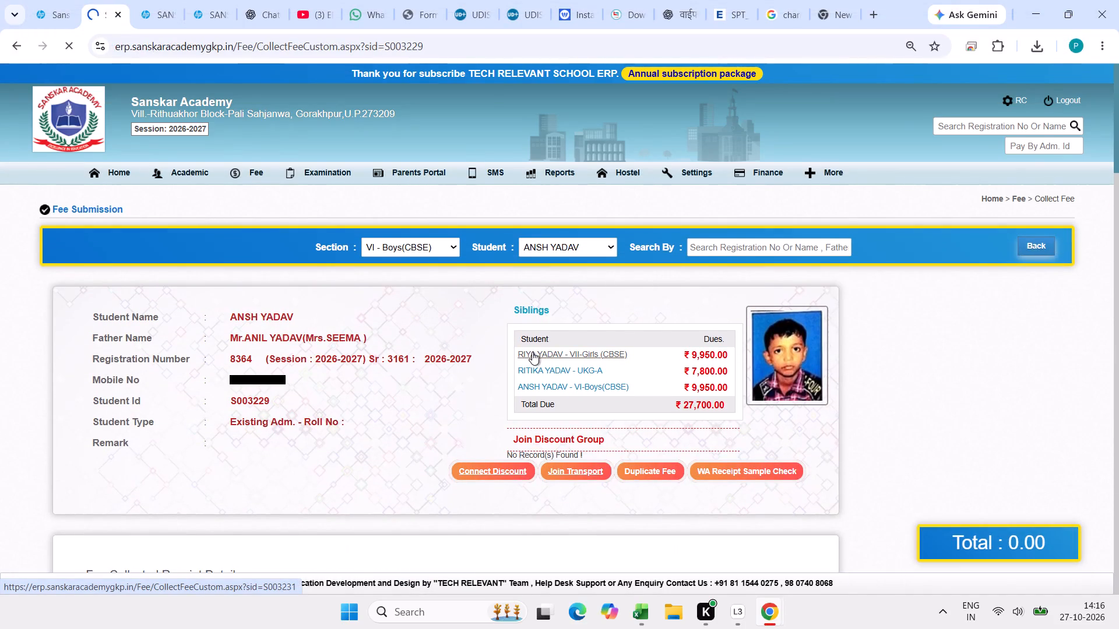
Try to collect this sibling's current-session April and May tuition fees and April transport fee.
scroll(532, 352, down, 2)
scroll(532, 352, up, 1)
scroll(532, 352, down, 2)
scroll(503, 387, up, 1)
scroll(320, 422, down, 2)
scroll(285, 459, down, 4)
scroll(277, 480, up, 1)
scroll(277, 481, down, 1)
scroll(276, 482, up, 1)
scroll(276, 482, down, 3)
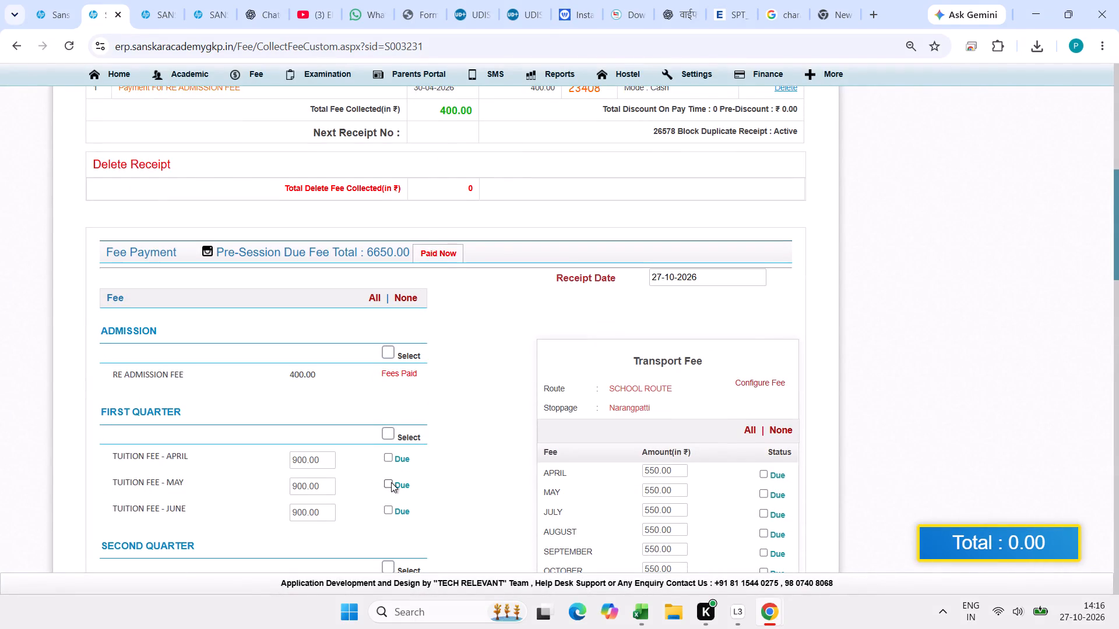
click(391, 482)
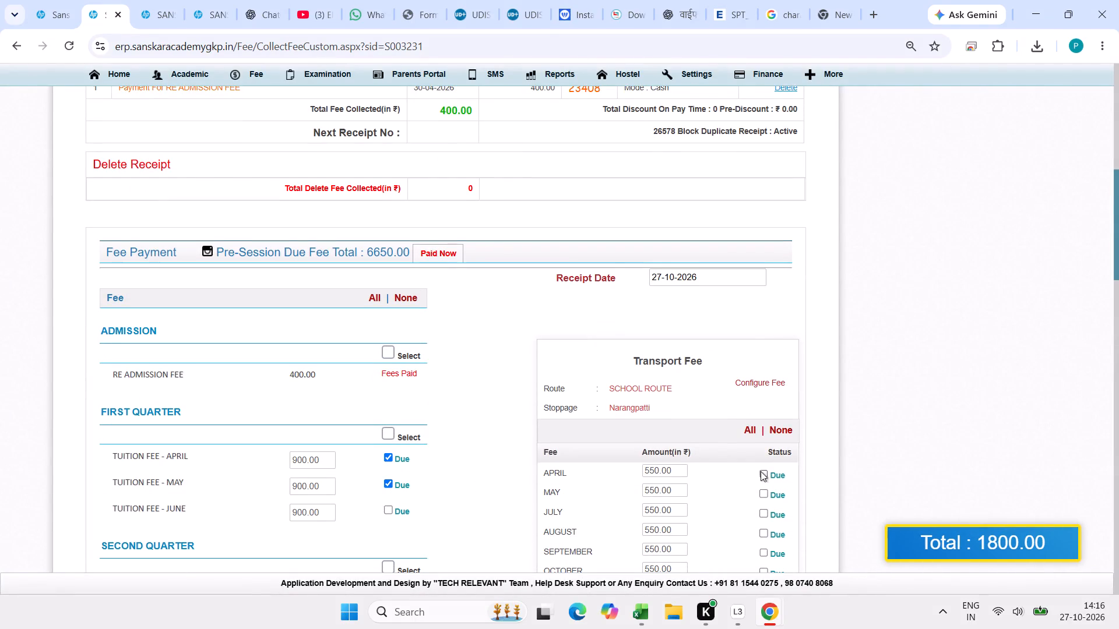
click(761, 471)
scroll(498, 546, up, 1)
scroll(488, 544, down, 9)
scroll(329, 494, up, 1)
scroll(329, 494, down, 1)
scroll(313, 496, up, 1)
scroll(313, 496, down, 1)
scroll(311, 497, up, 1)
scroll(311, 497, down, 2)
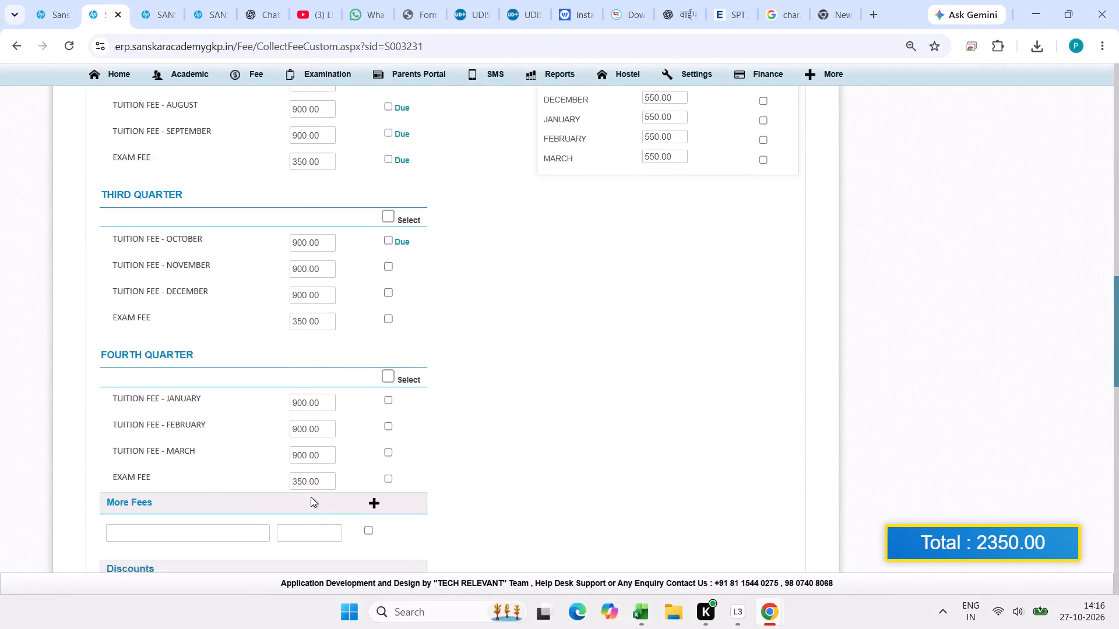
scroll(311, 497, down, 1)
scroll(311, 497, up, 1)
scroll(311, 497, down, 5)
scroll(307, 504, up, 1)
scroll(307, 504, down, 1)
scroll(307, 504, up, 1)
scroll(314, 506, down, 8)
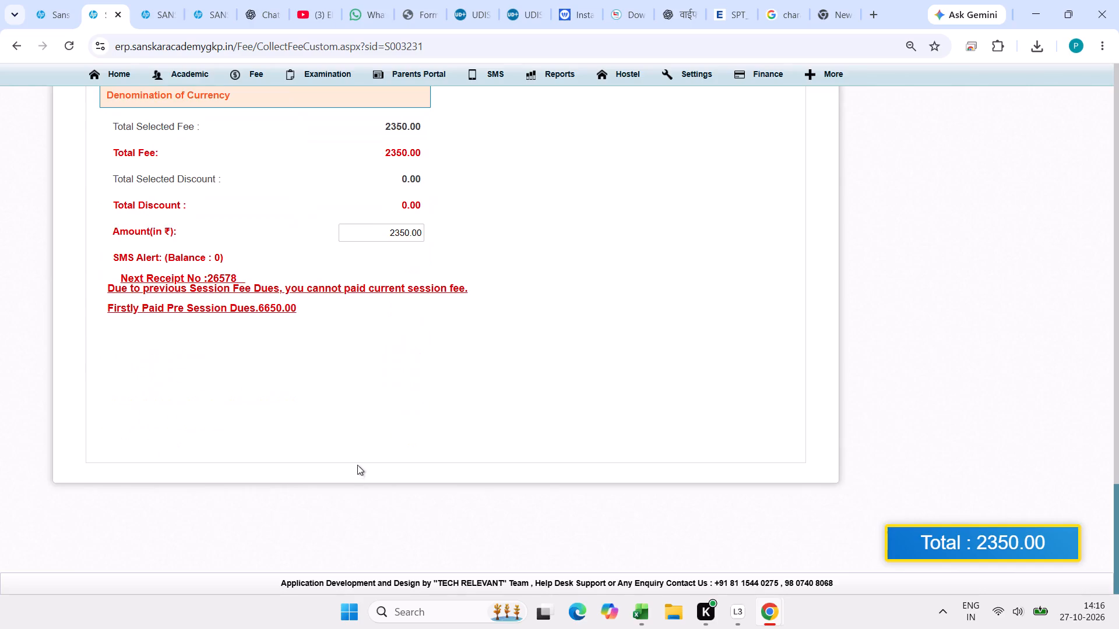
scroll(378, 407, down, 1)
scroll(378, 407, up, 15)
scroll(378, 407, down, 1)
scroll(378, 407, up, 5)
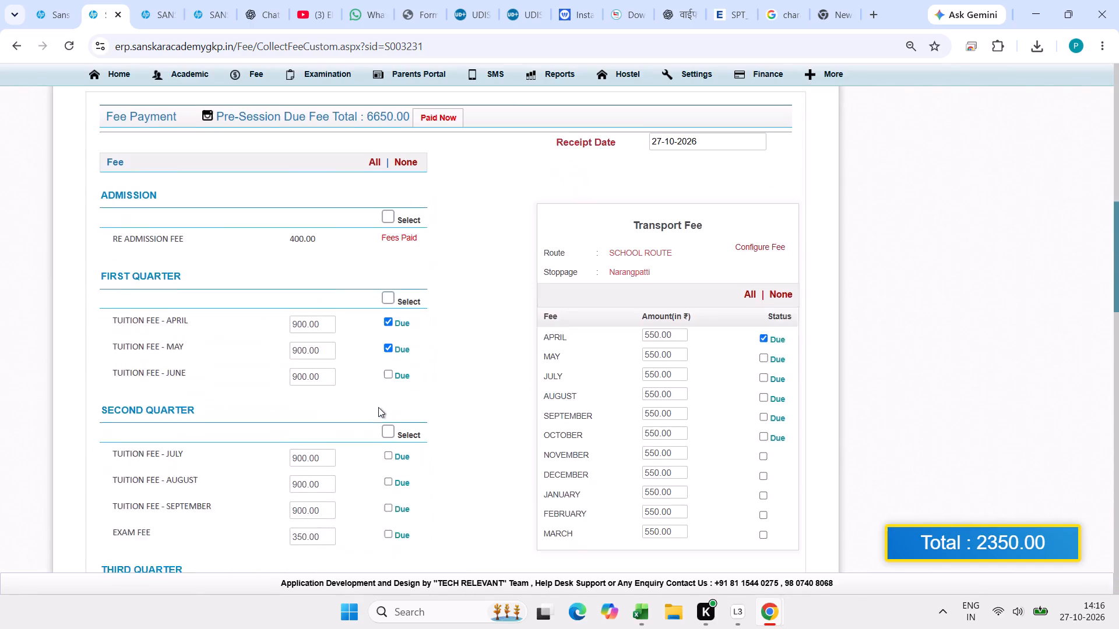
Open this sibling's Previous Session Fee Collection and examine which tuition and transport months are still due.
click(432, 133)
scroll(425, 379, down, 1)
scroll(425, 379, up, 1)
scroll(425, 379, down, 1)
scroll(425, 379, up, 1)
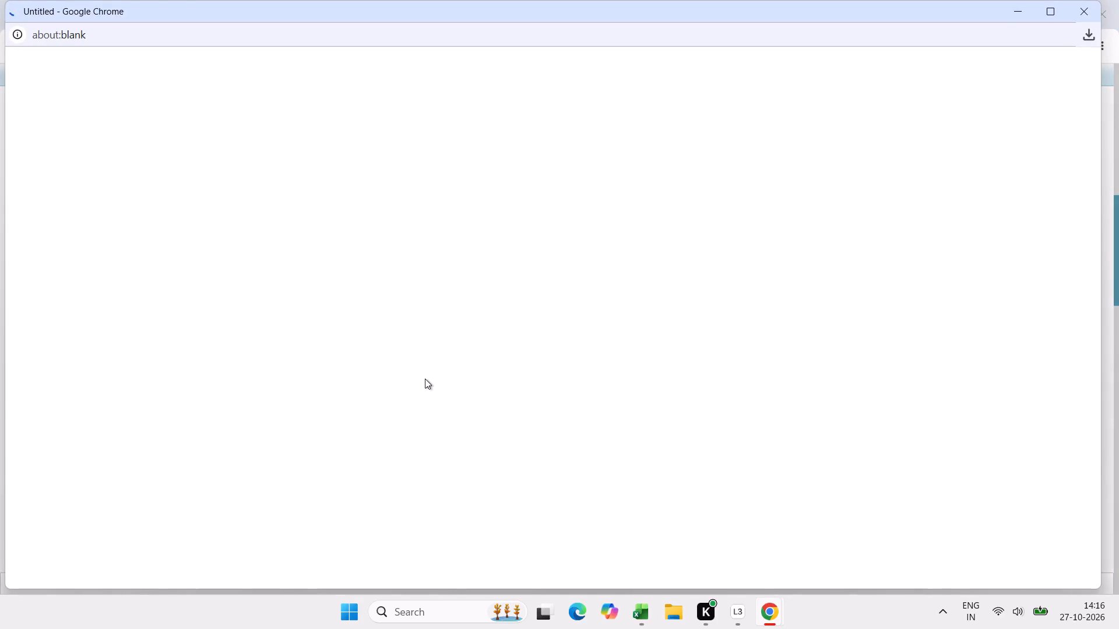
scroll(425, 379, down, 3)
scroll(424, 422, up, 1)
scroll(423, 426, down, 5)
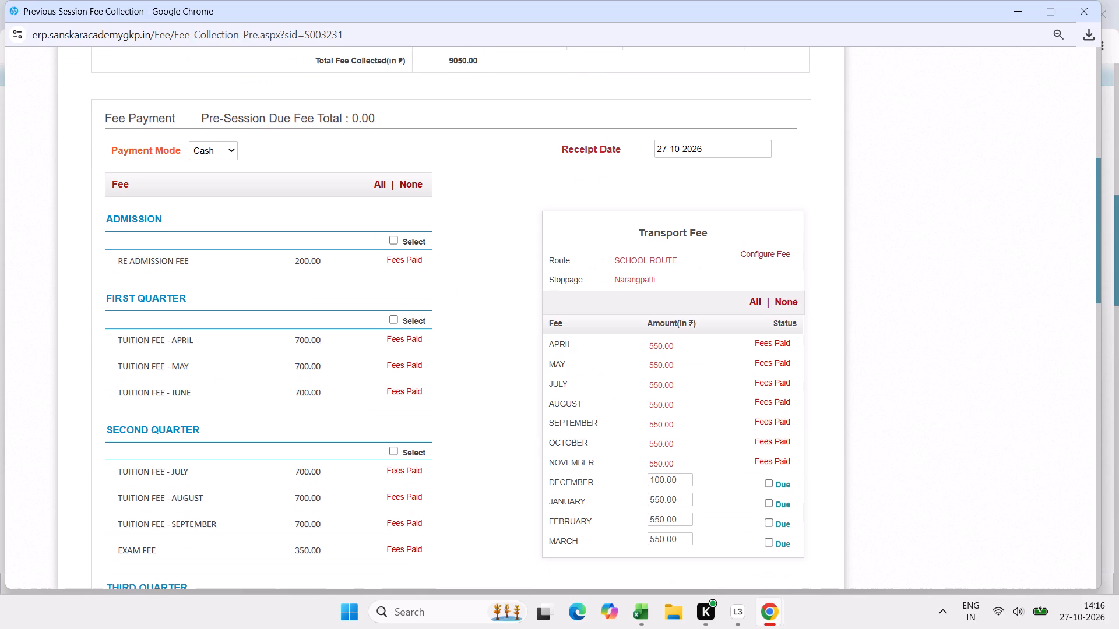
scroll(417, 451, down, 2)
scroll(416, 452, up, 1)
scroll(453, 447, down, 1)
scroll(453, 448, up, 1)
scroll(453, 448, down, 1)
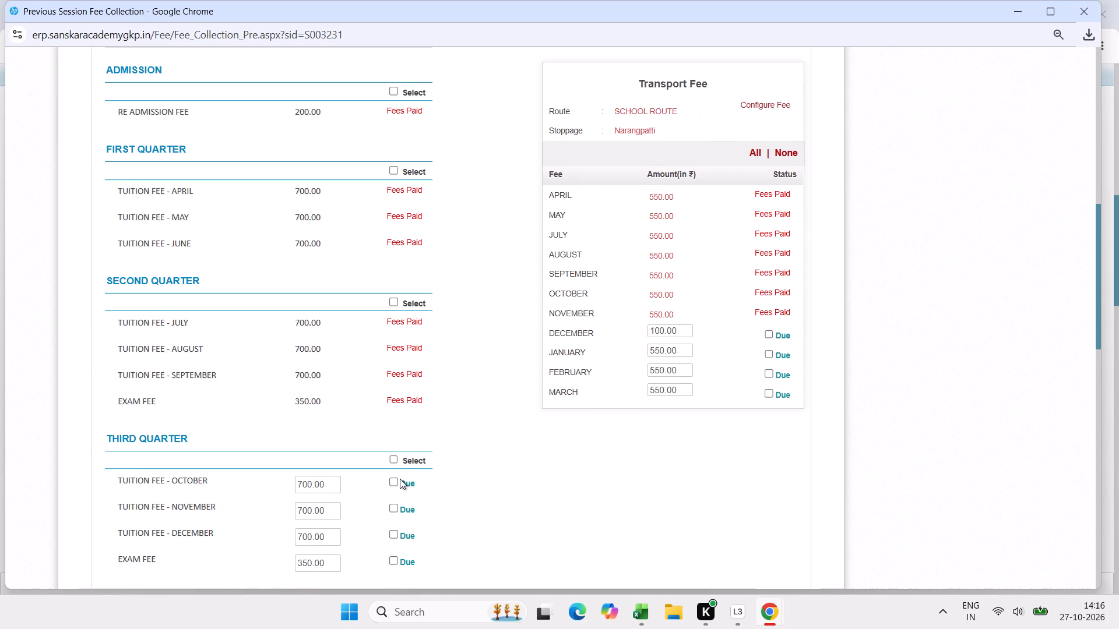
Select the previous-session October and November tuition dues and the December and January transport dues for payment.
click(393, 478)
click(765, 331)
scroll(717, 401, down, 3)
click(389, 288)
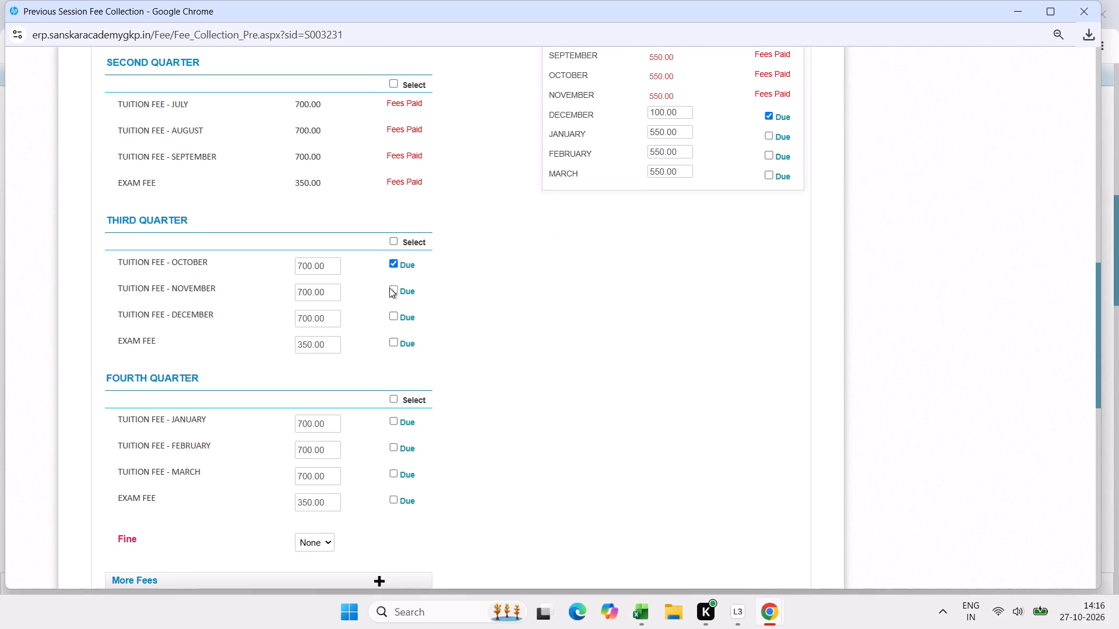
click(770, 130)
click(770, 134)
Set the payment amount to 2000 and pay this sibling's selected previous-session fees.
scroll(430, 253, down, 1)
scroll(416, 260, up, 1)
scroll(411, 263, down, 1)
scroll(407, 265, up, 1)
scroll(406, 266, down, 1)
scroll(391, 323, up, 1)
scroll(387, 329, down, 8)
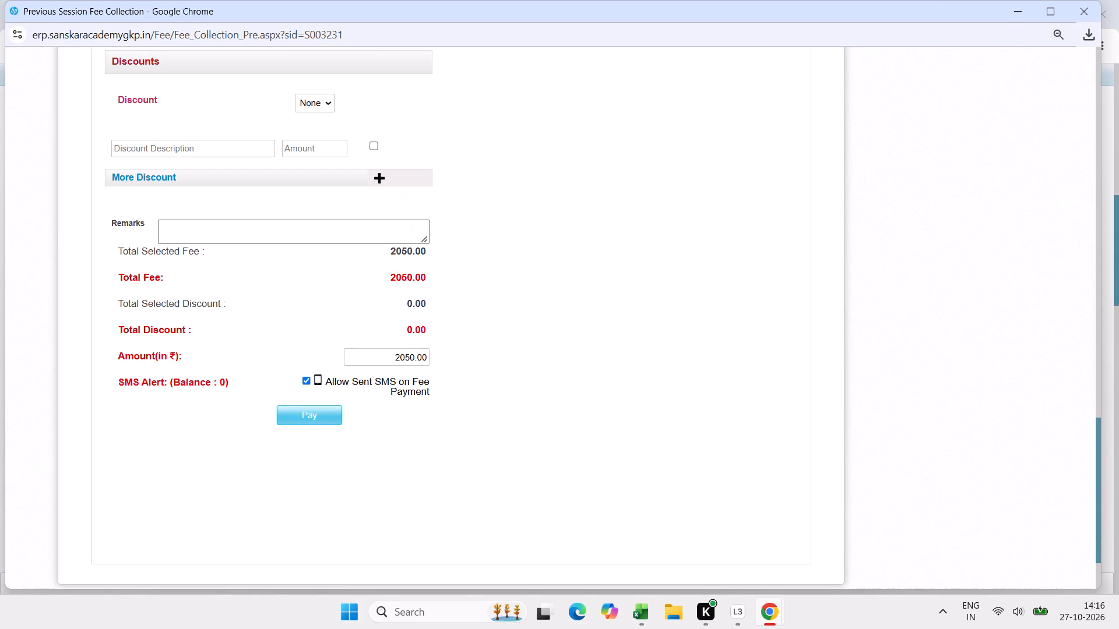
drag(423, 361, 361, 358)
text(200)
click(287, 421)
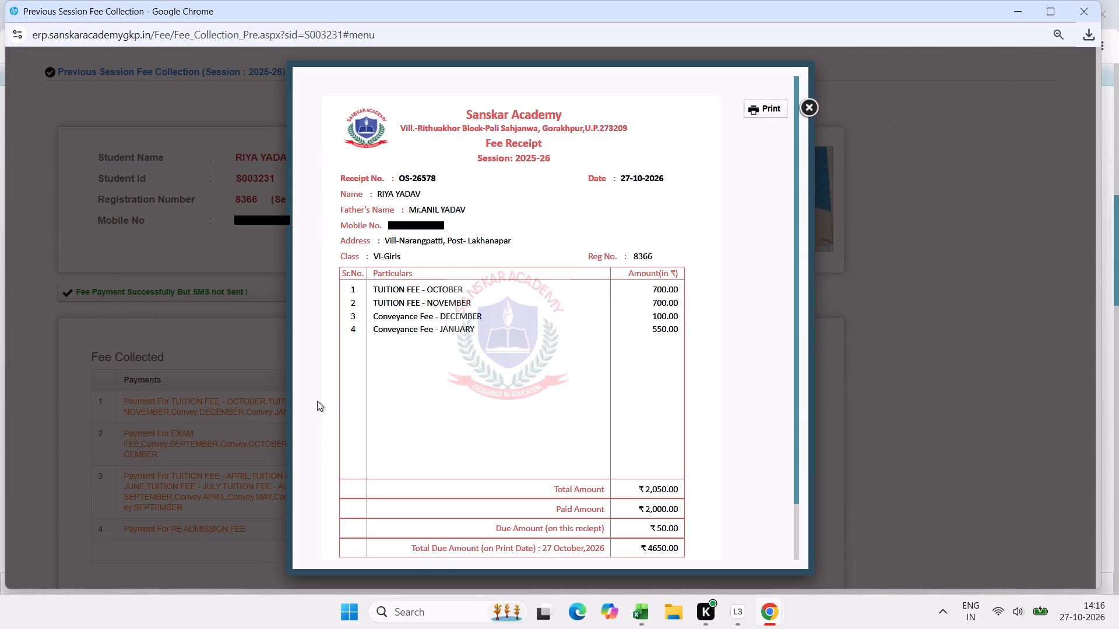
Print the receipt for this sibling's payment, and close the receipt and Previous Session Fee Collection windows.
click(743, 109)
click(755, 108)
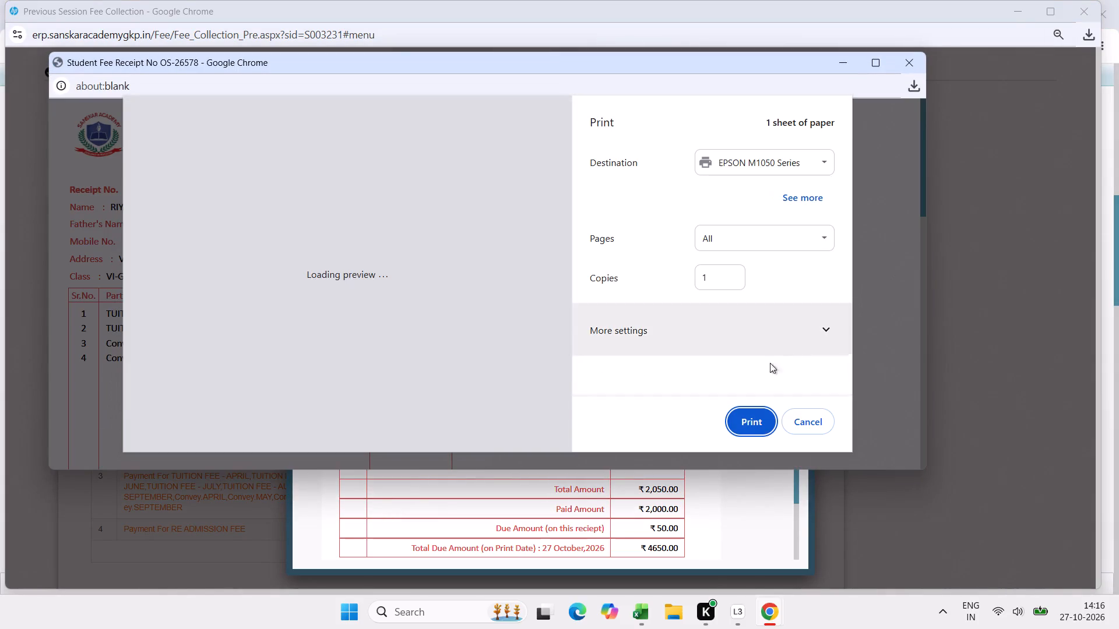
click(758, 424)
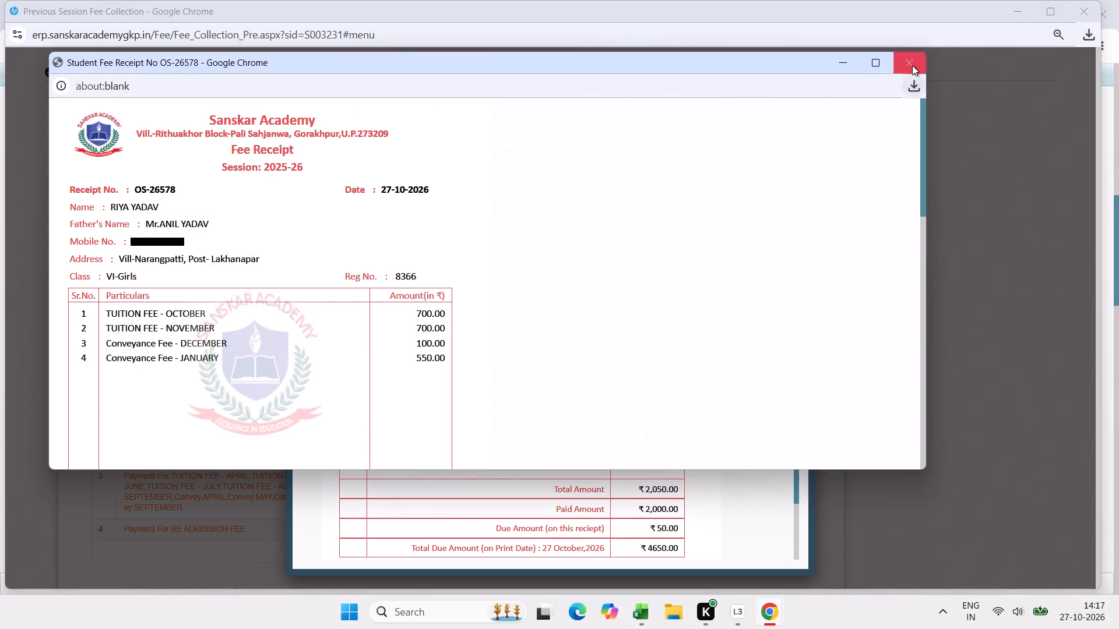
click(912, 65)
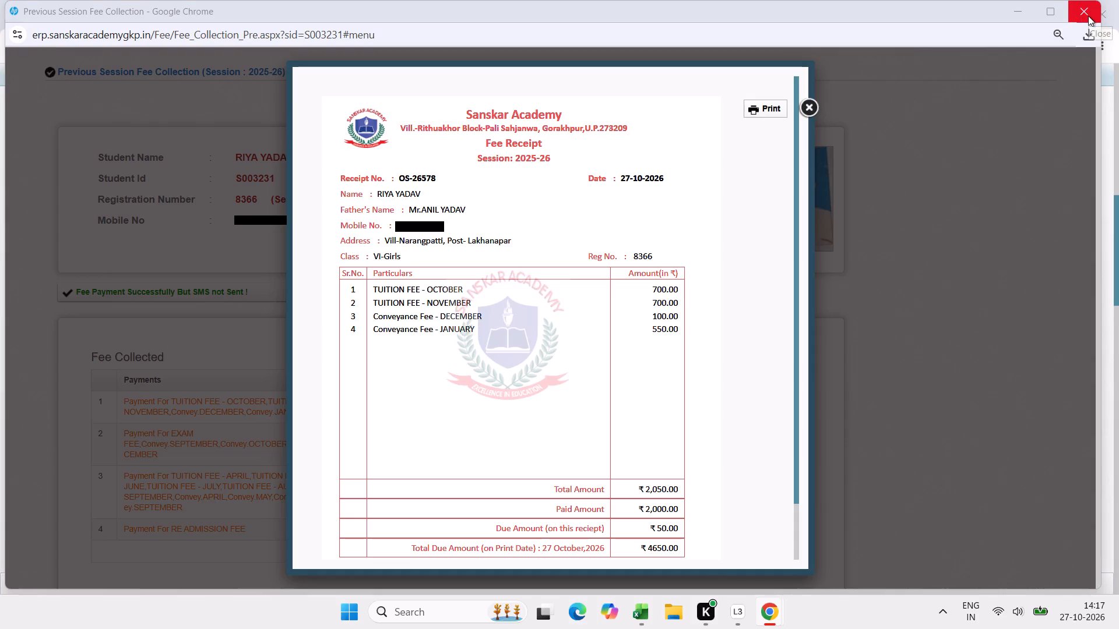
click(1088, 16)
Search the students for "manj" and open the record of the matching student in class UKG-A.
scroll(680, 310, up, 5)
scroll(603, 288, up, 2)
scroll(508, 249, up, 3)
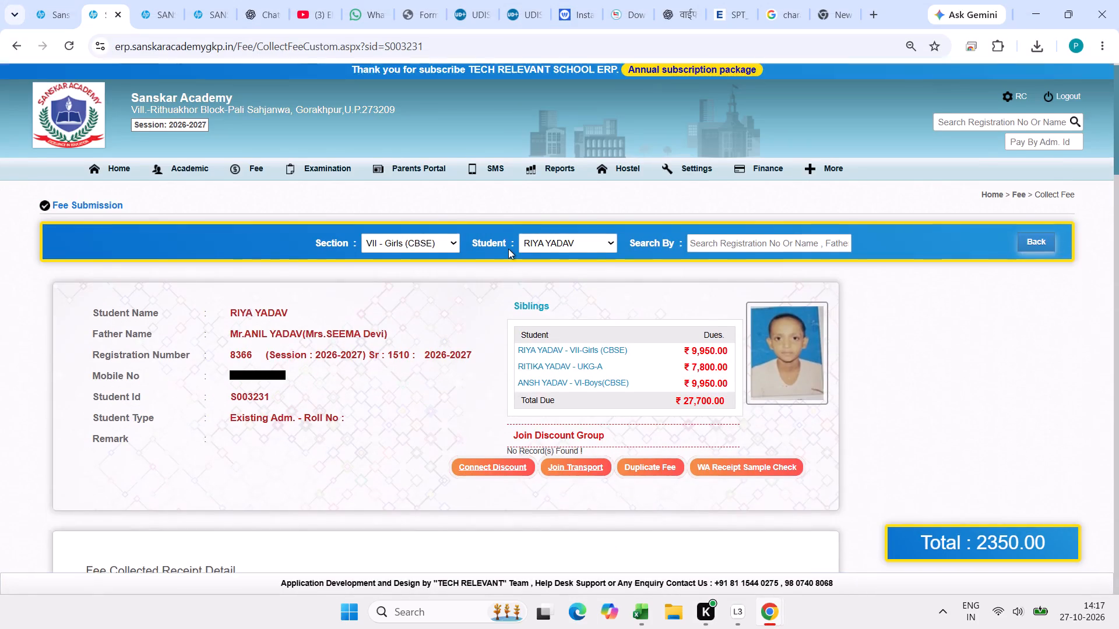
scroll(508, 249, up, 1)
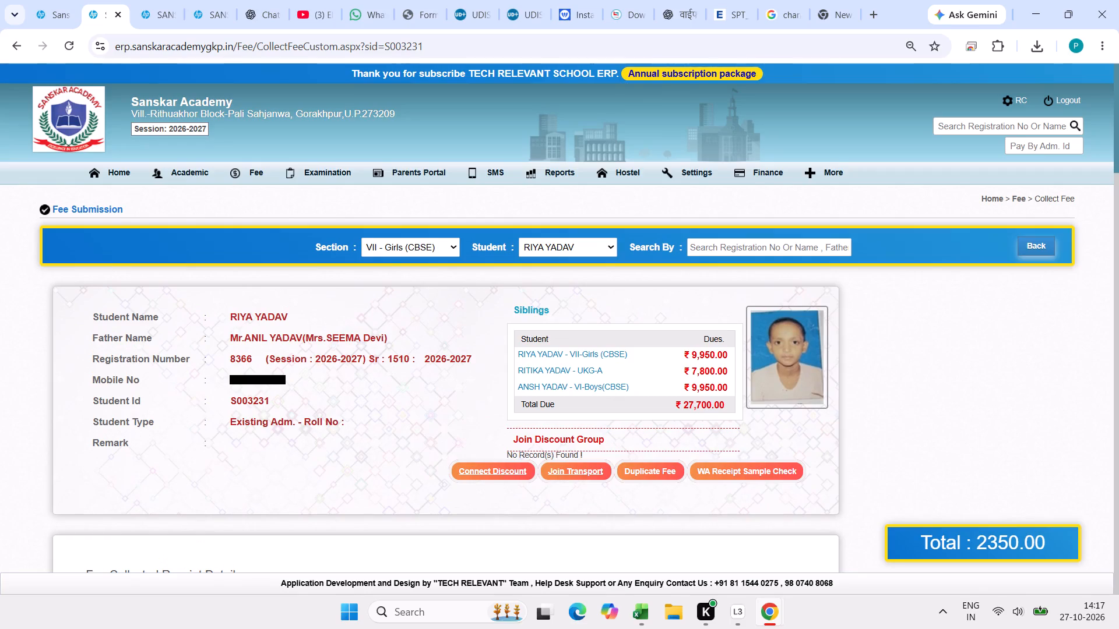
text(==)
click(959, 129)
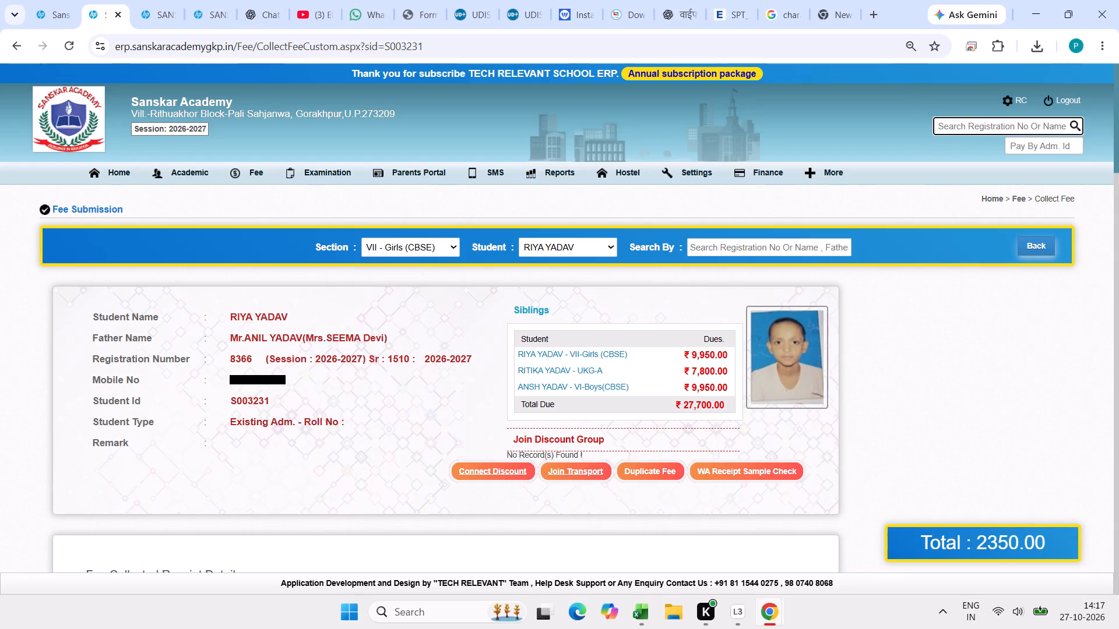
text(manj)
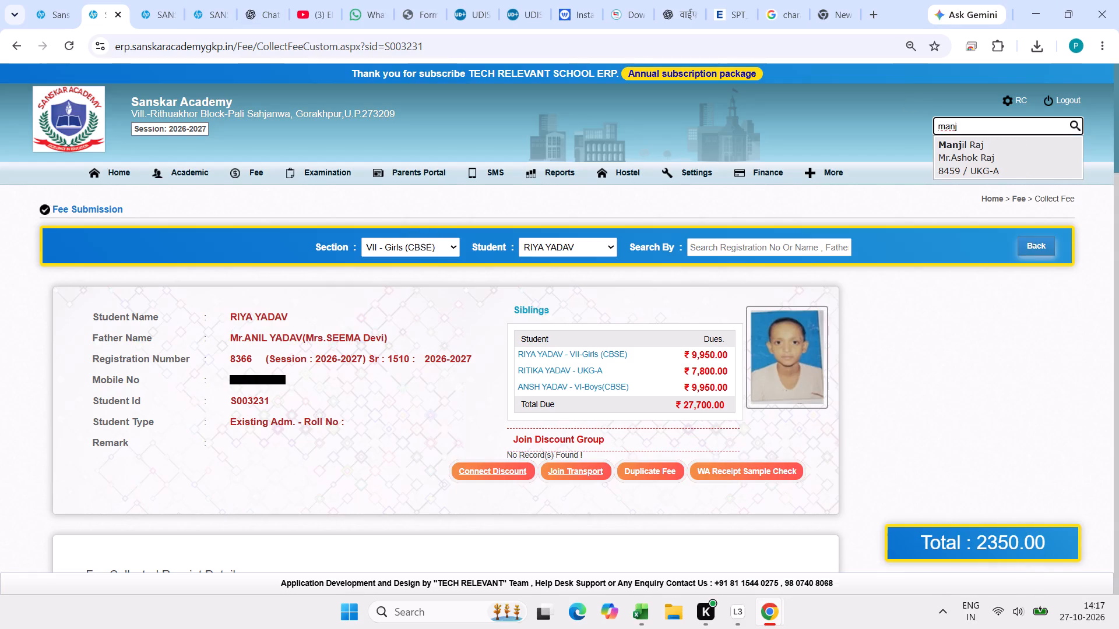
click(953, 168)
scroll(317, 257, down, 2)
scroll(307, 260, up, 1)
scroll(307, 260, down, 1)
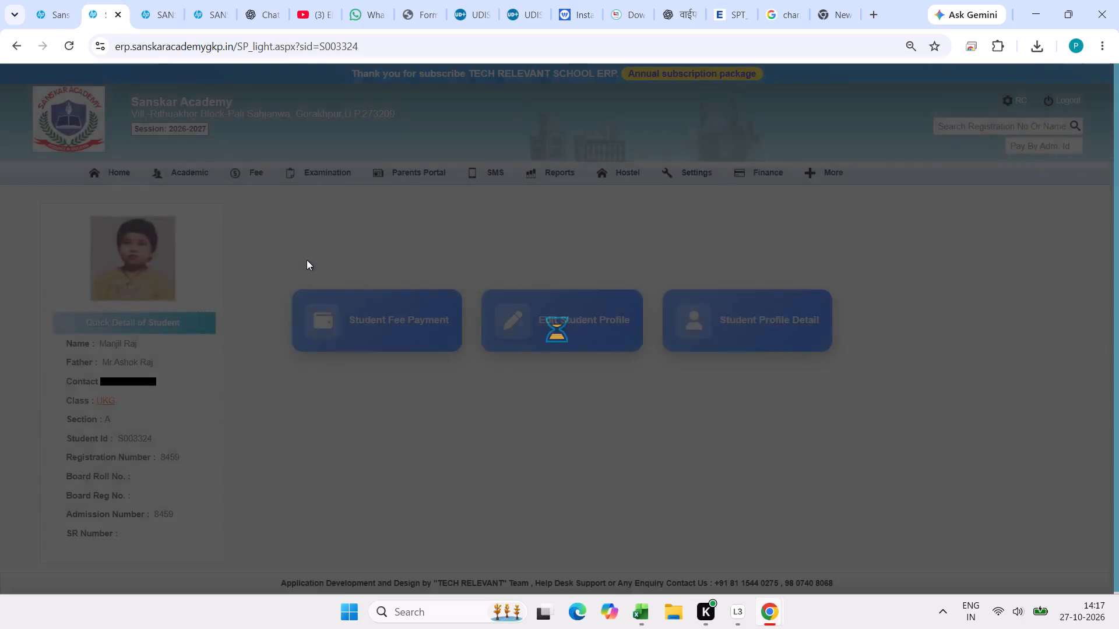
Open the fee payment page for the UKG-A student.
click(346, 315)
click(361, 316)
Select the second-quarter exam fee, the October tuition fee and the October transport fee for payment.
scroll(361, 316, down, 1)
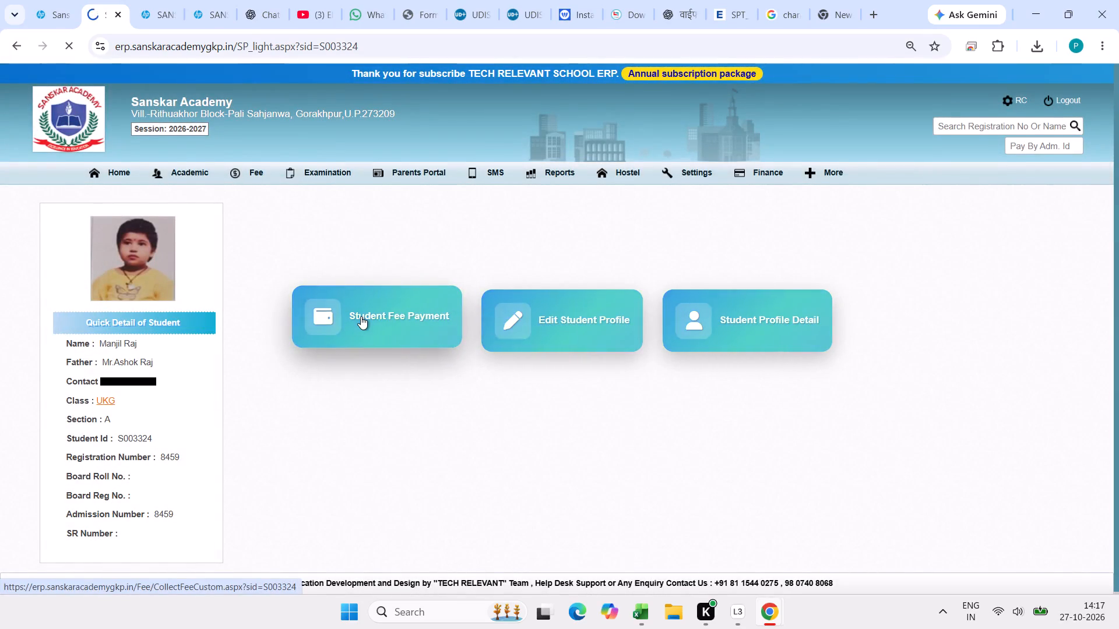
scroll(361, 316, down, 5)
scroll(361, 316, up, 1)
scroll(361, 316, down, 5)
scroll(361, 316, up, 1)
scroll(361, 316, down, 5)
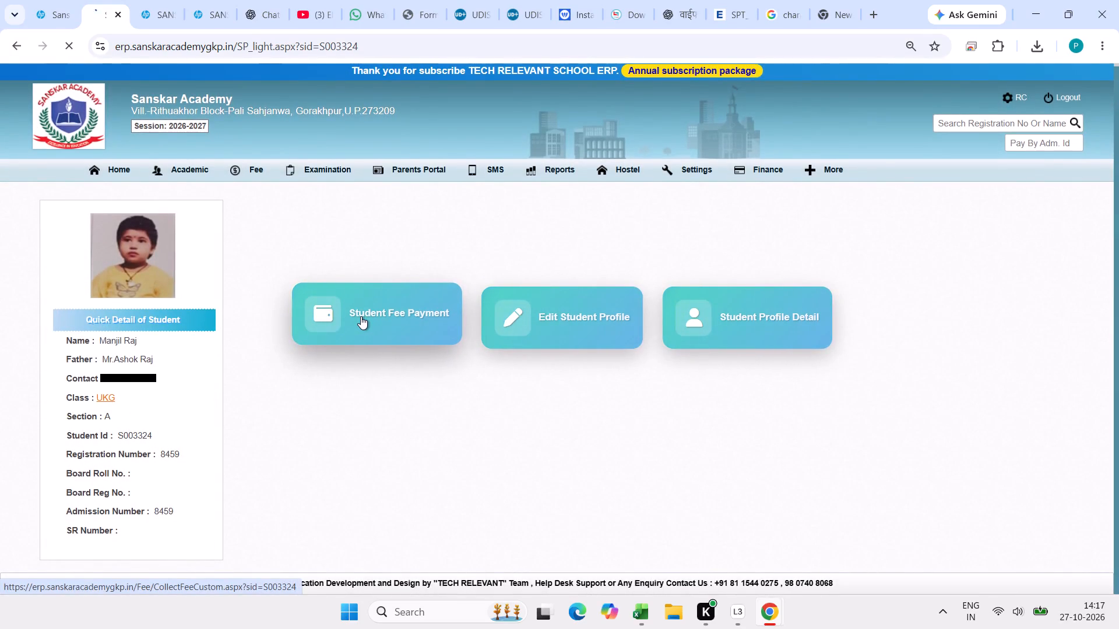
scroll(361, 316, down, 6)
scroll(361, 316, up, 1)
scroll(361, 318, down, 3)
scroll(358, 329, up, 1)
scroll(357, 334, down, 1)
scroll(356, 337, up, 1)
scroll(356, 338, down, 3)
scroll(355, 341, up, 1)
scroll(355, 341, down, 8)
scroll(351, 344, up, 3)
scroll(351, 344, down, 1)
scroll(351, 344, up, 2)
scroll(351, 344, down, 13)
scroll(351, 344, up, 1)
scroll(351, 344, down, 1)
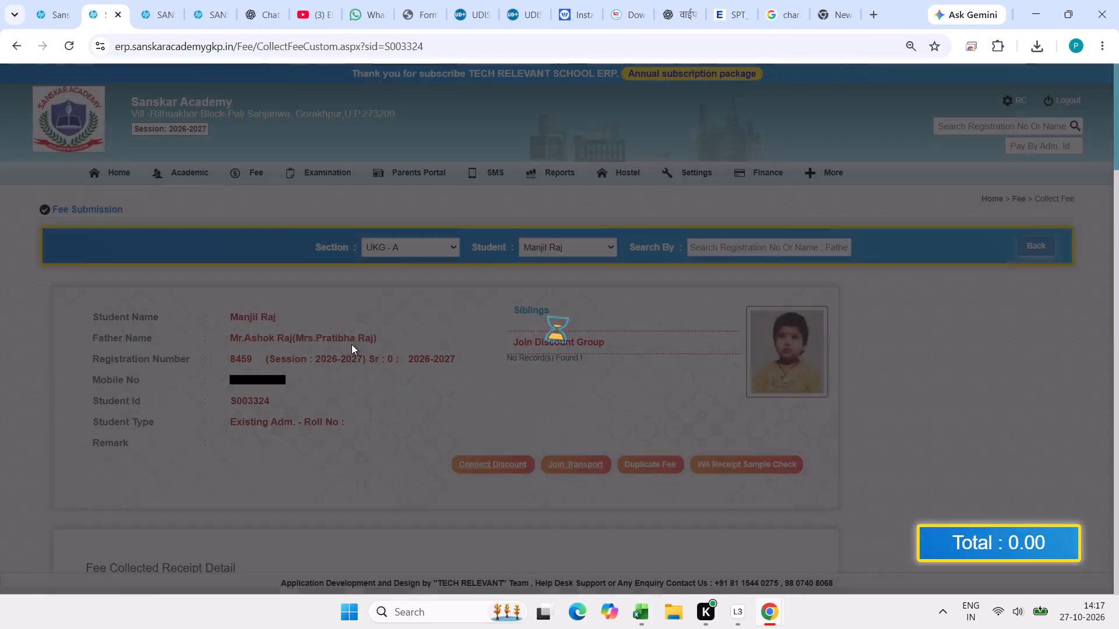
scroll(336, 374, up, 1)
scroll(336, 374, down, 1)
scroll(336, 374, up, 1)
scroll(336, 374, down, 4)
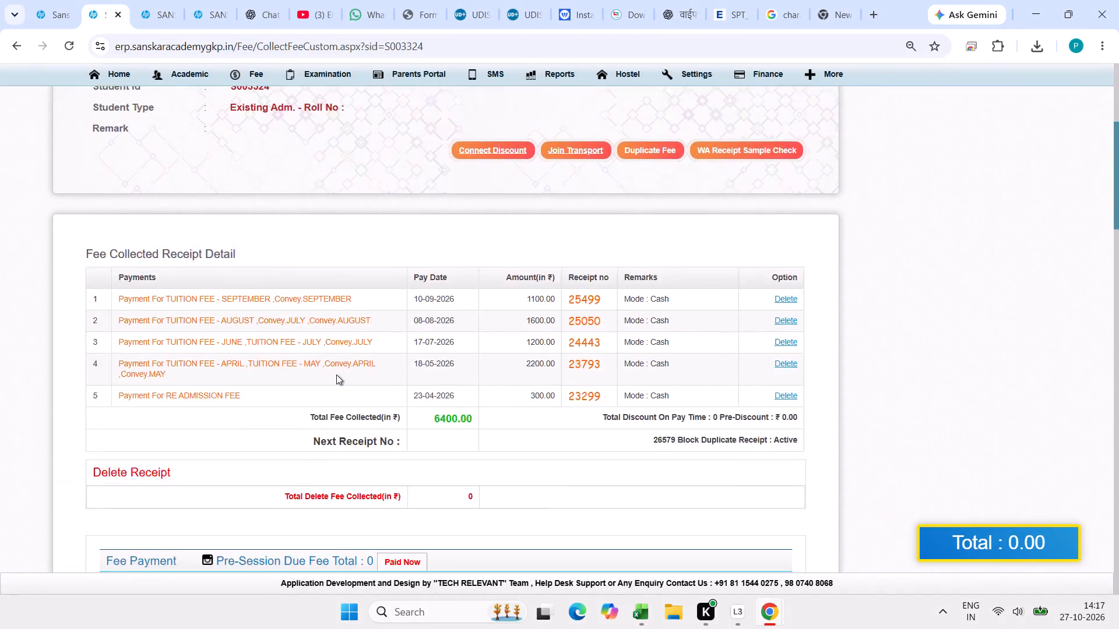
scroll(336, 374, down, 7)
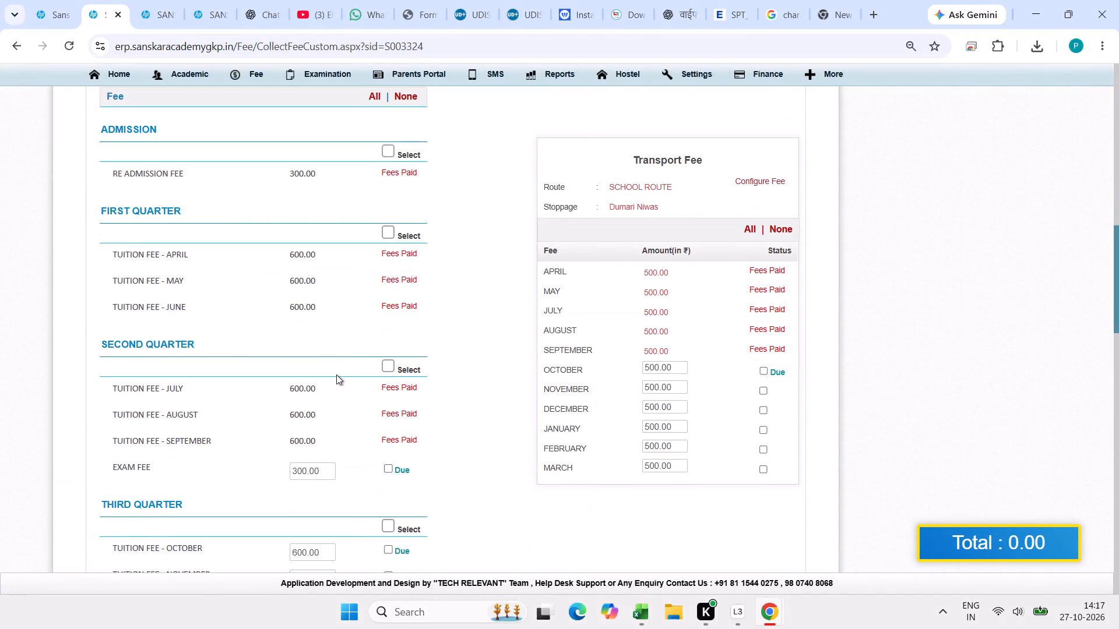
scroll(336, 374, down, 2)
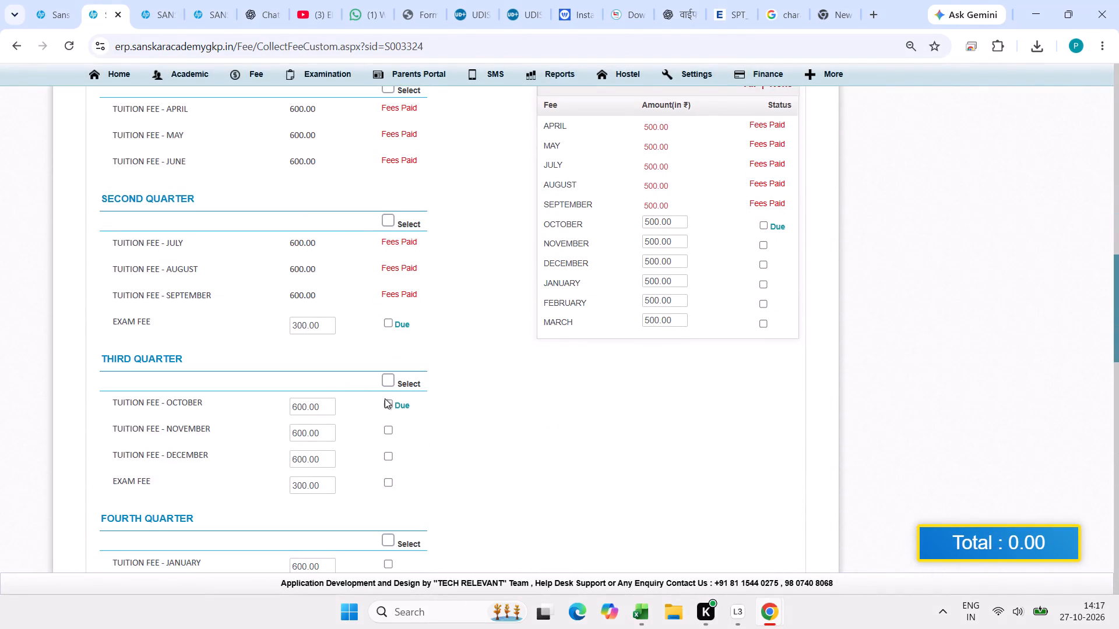
click(385, 398)
click(390, 405)
click(765, 221)
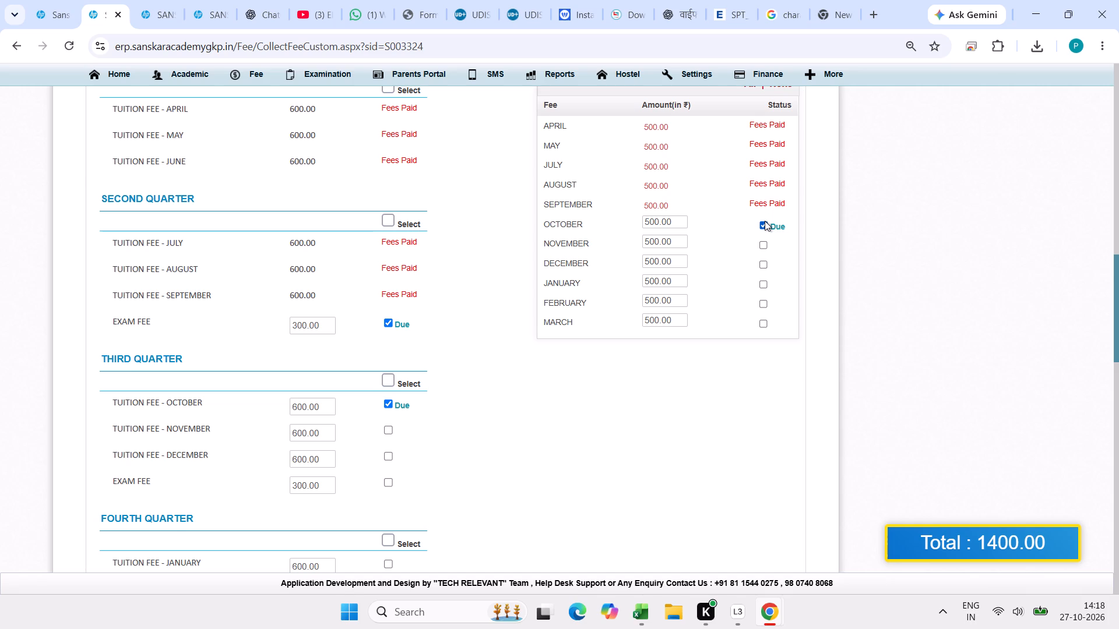
Pay the selected exam, tuition and transport fees in full, with the amount of 1400.
scroll(639, 34, down, 2)
scroll(589, 52, up, 1)
scroll(559, 70, down, 3)
scroll(382, 581, down, 2)
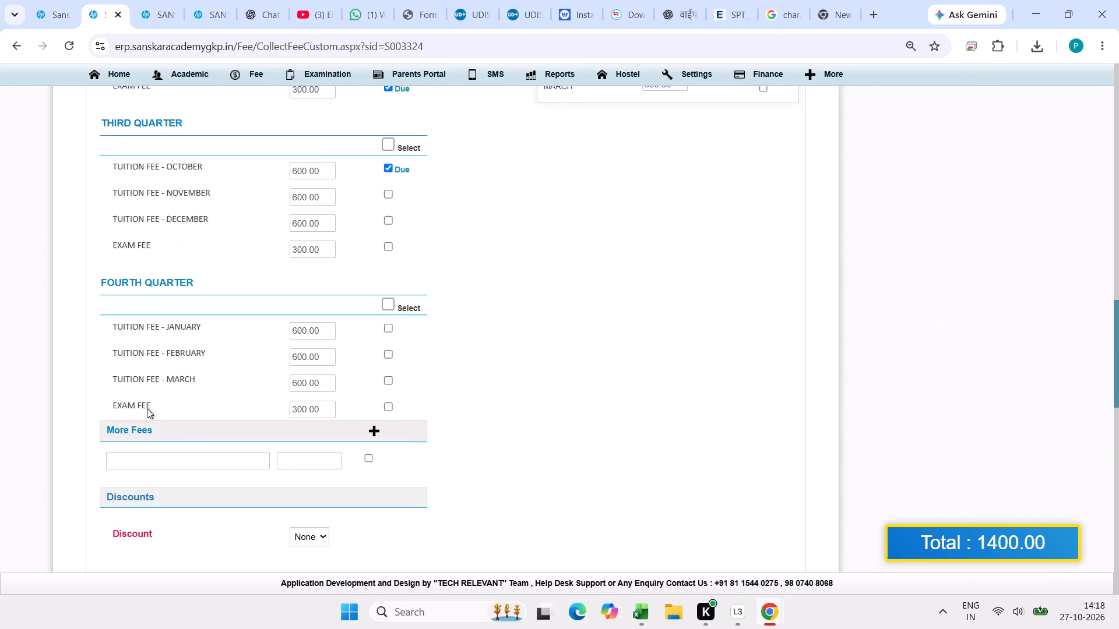
scroll(147, 408, down, 2)
scroll(257, 366, up, 1)
scroll(261, 366, down, 1)
scroll(265, 368, up, 1)
scroll(268, 368, down, 3)
scroll(332, 452, up, 1)
scroll(335, 459, down, 3)
scroll(339, 473, up, 1)
scroll(372, 507, down, 1)
scroll(374, 506, up, 1)
scroll(375, 506, down, 1)
scroll(375, 506, up, 1)
scroll(400, 526, down, 5)
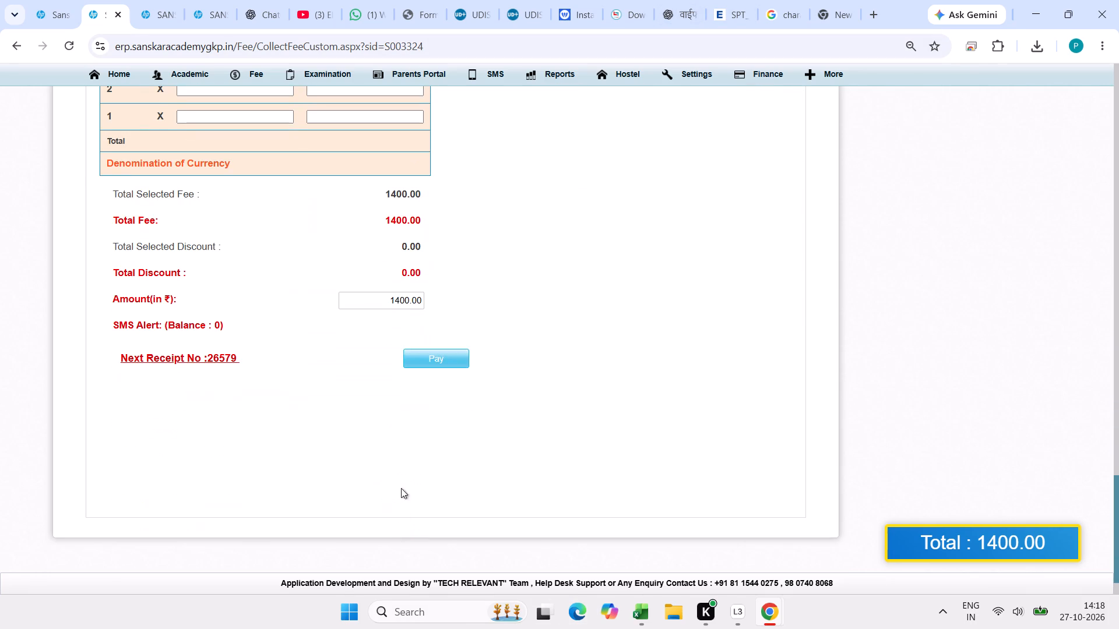
click(466, 357)
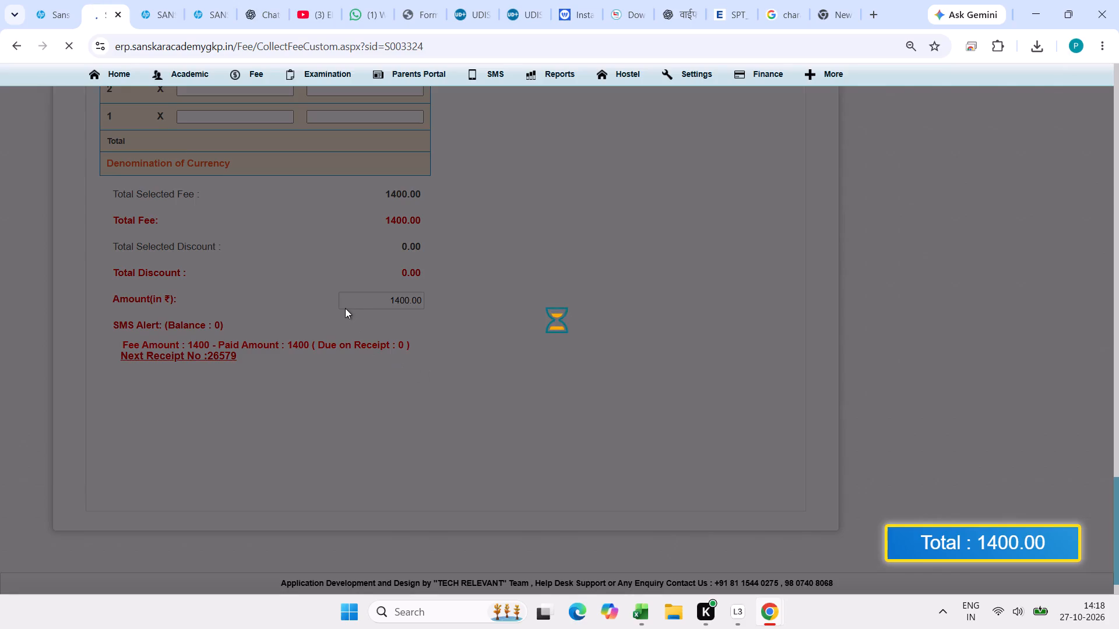
scroll(333, 307, down, 1)
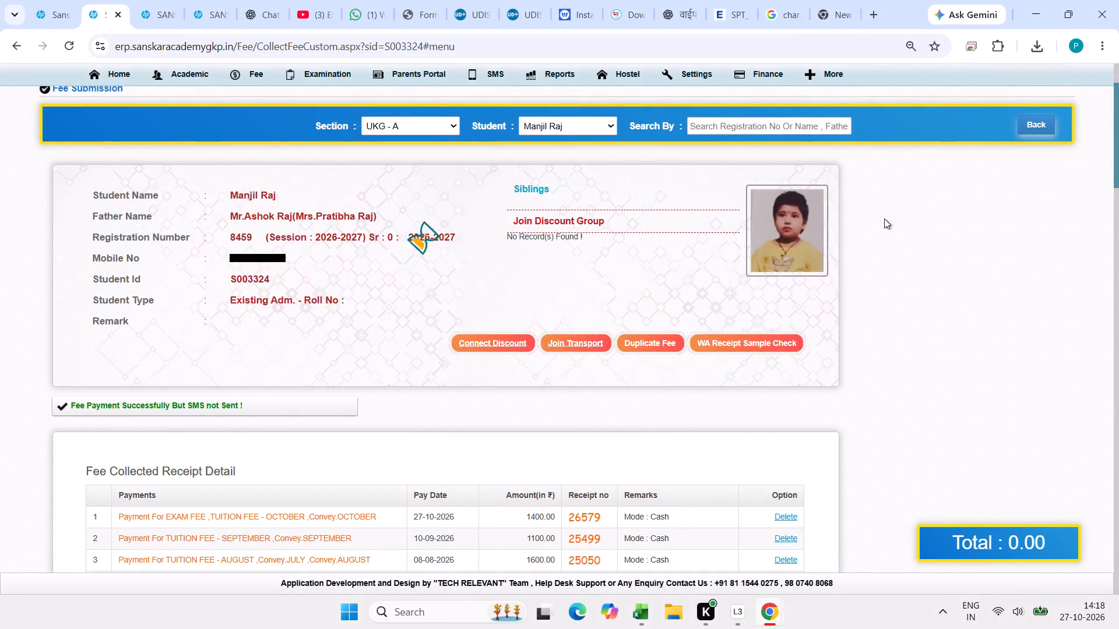
Print the fee receipt in the A4 landscape two-receipt format, and close the print window and the receipt.
click(797, 192)
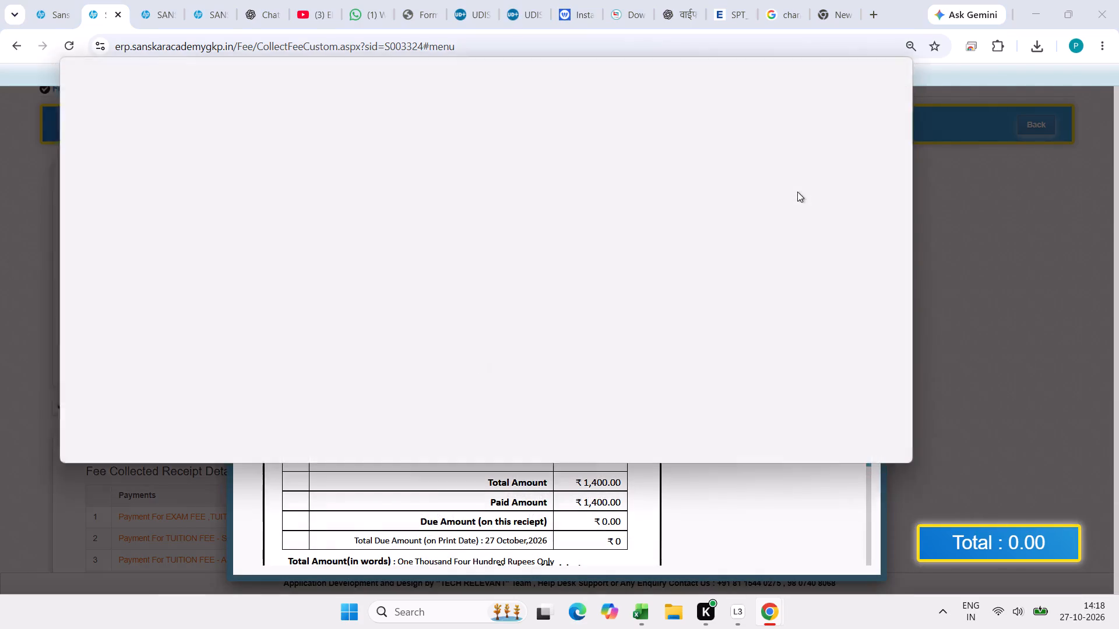
scroll(783, 199, down, 3)
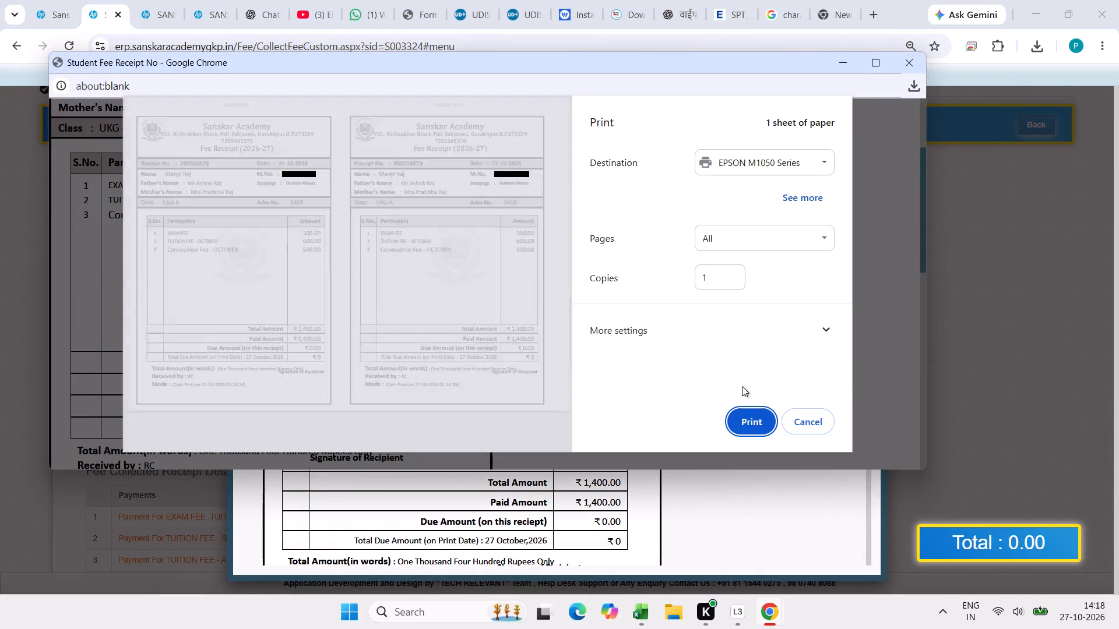
click(741, 419)
click(914, 55)
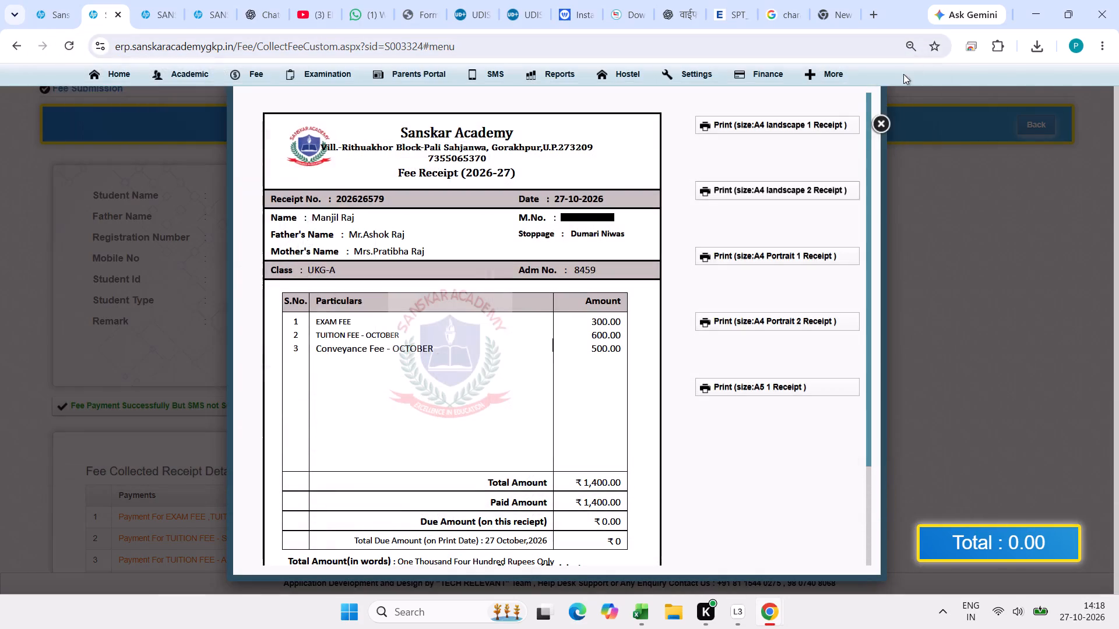
click(881, 123)
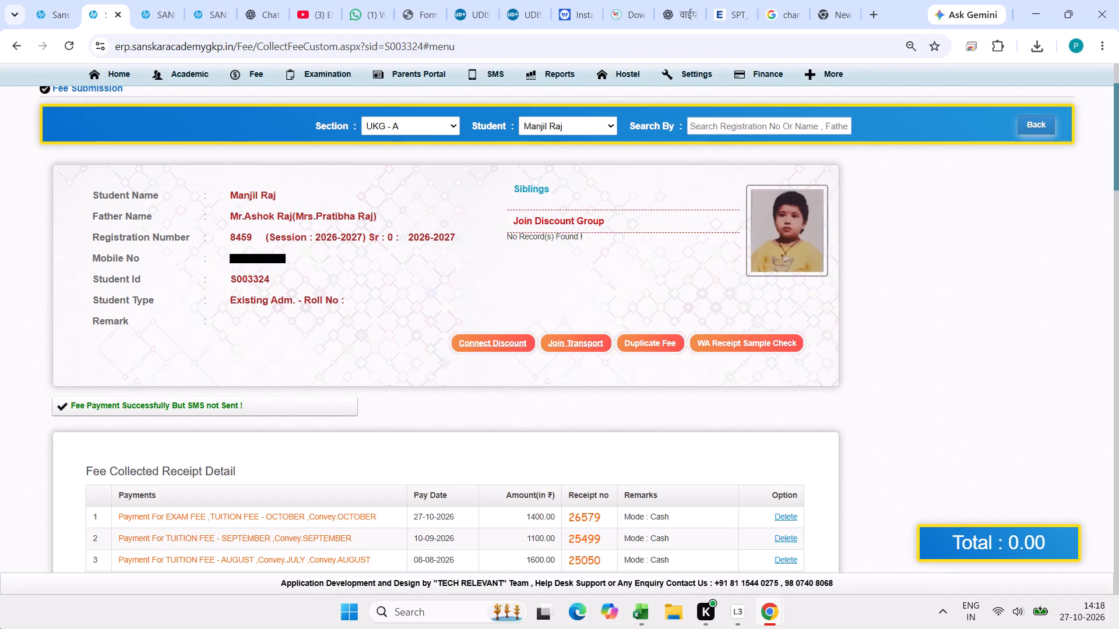
scroll(69, 267, up, 5)
scroll(9, 133, up, 2)
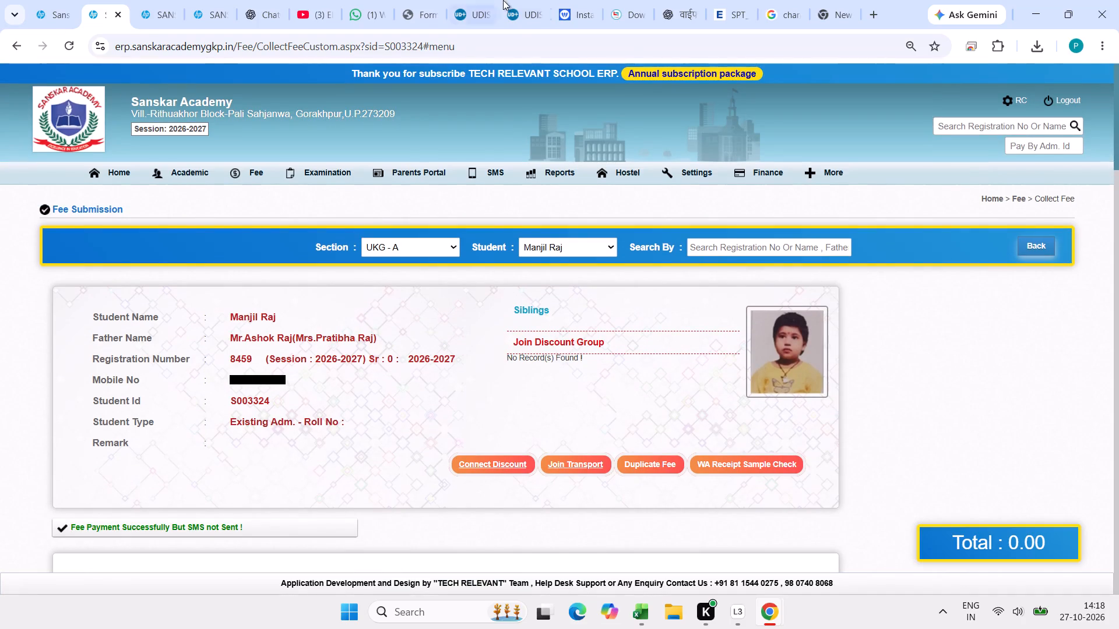
click(998, 129)
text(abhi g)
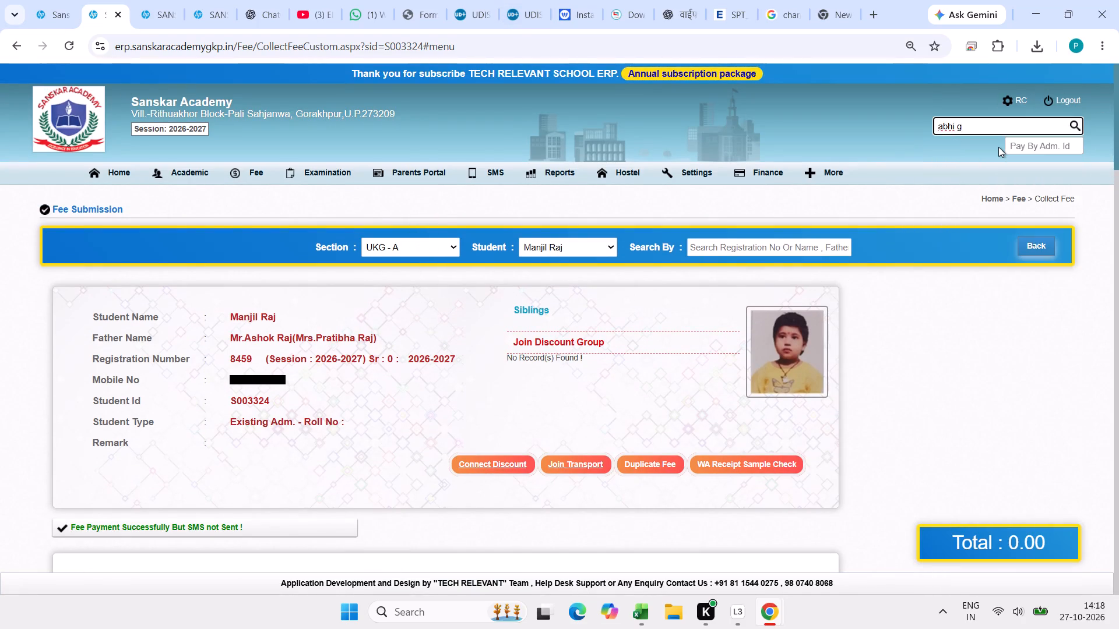
Search students for "abhi" and open the fee payment page of the match in class II-E.M. Boys.
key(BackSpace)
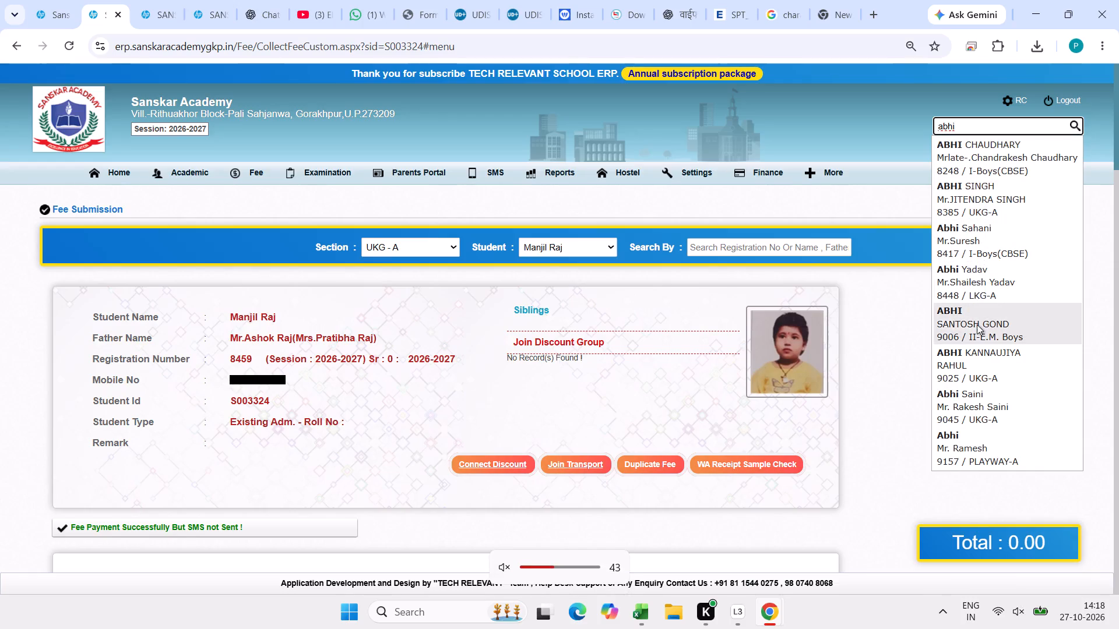
click(977, 324)
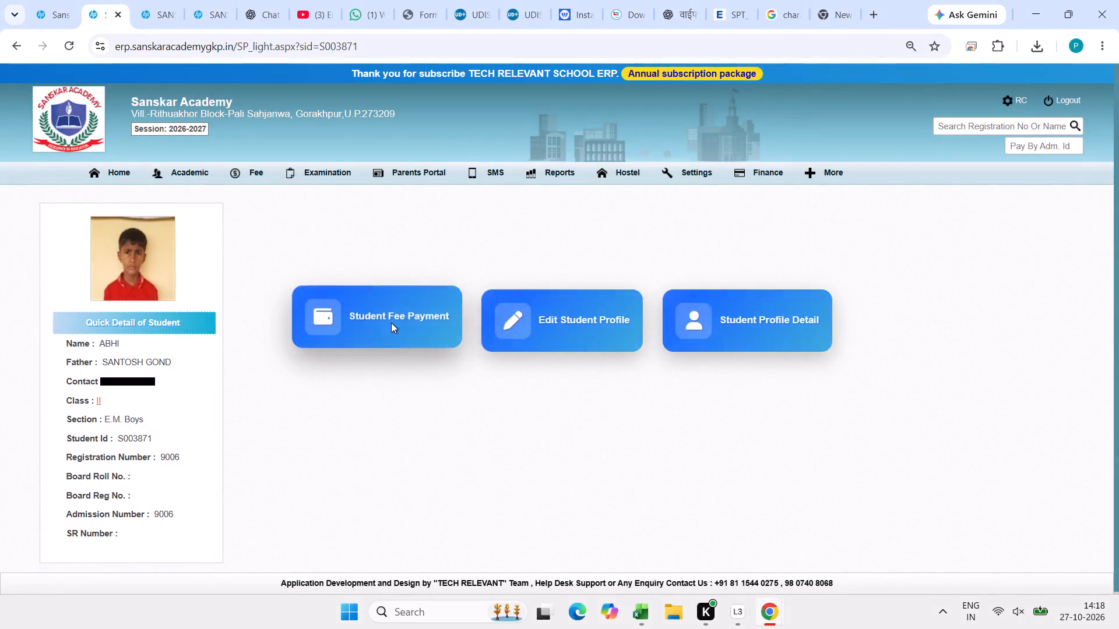
click(391, 323)
click(391, 319)
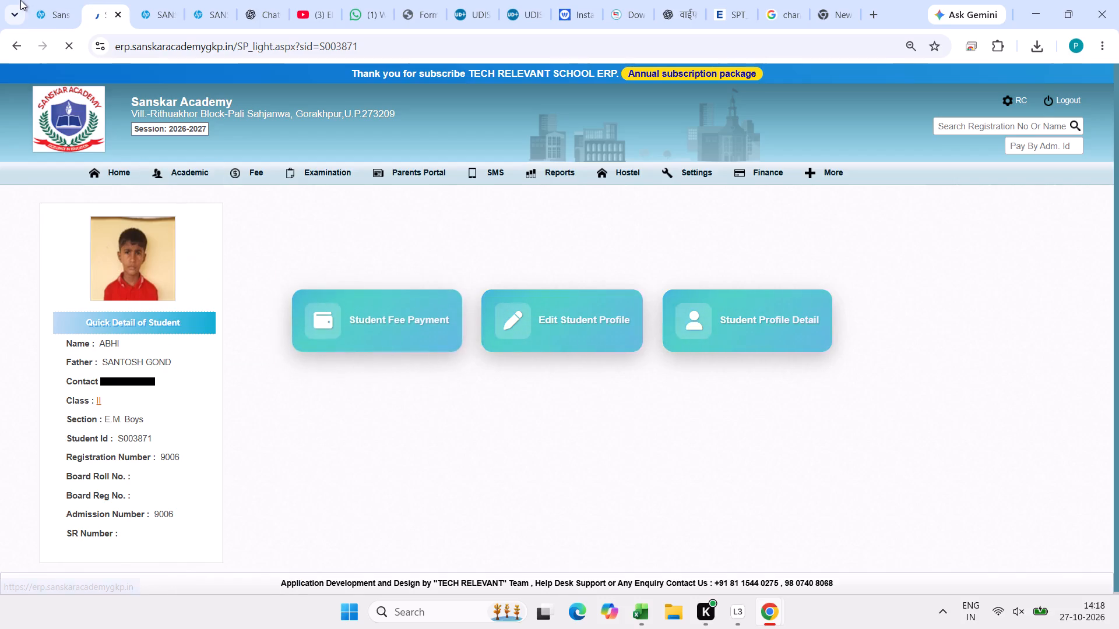
In the other school ERP browser tab, search students for "ayansh" and open the fee payment page of the first UKG-A match.
click(43, 0)
scroll(338, 217, up, 2)
click(980, 137)
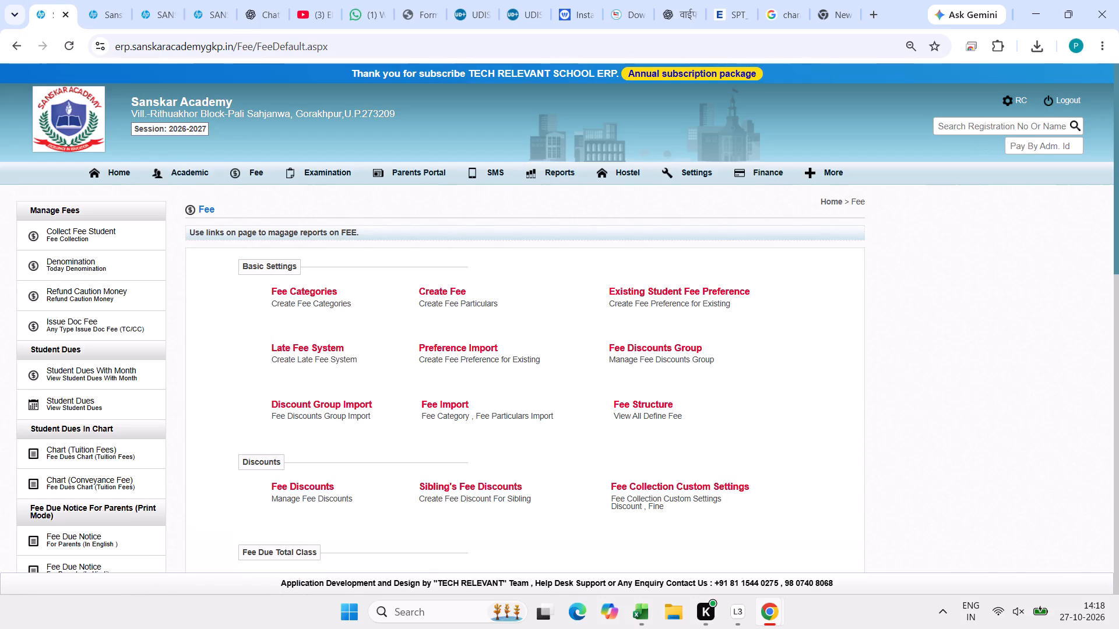
click(977, 128)
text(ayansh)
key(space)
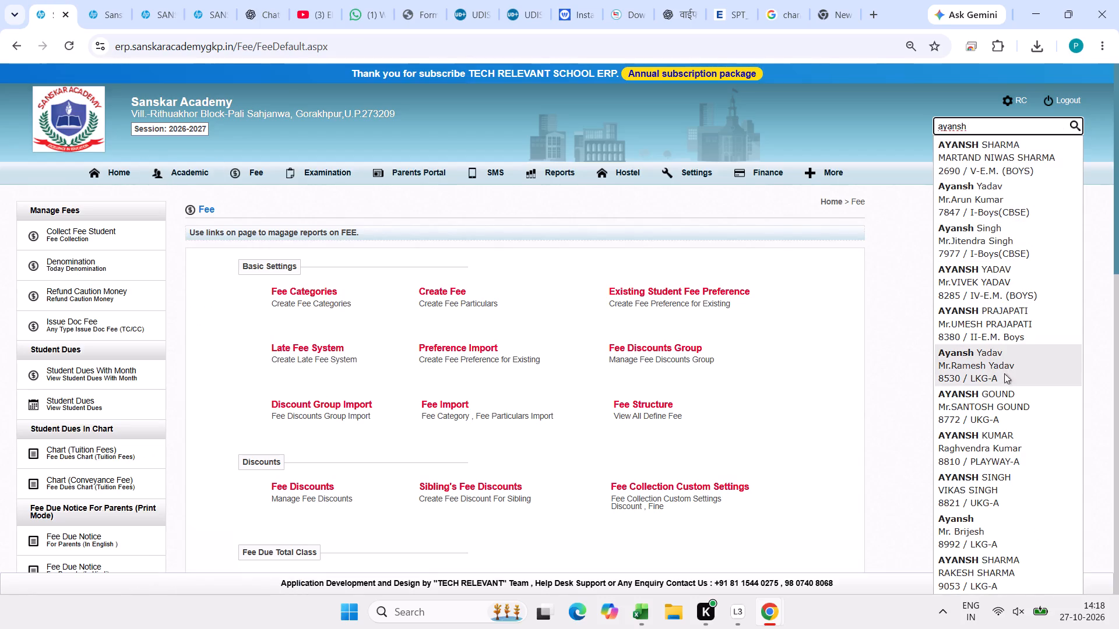
click(1004, 395)
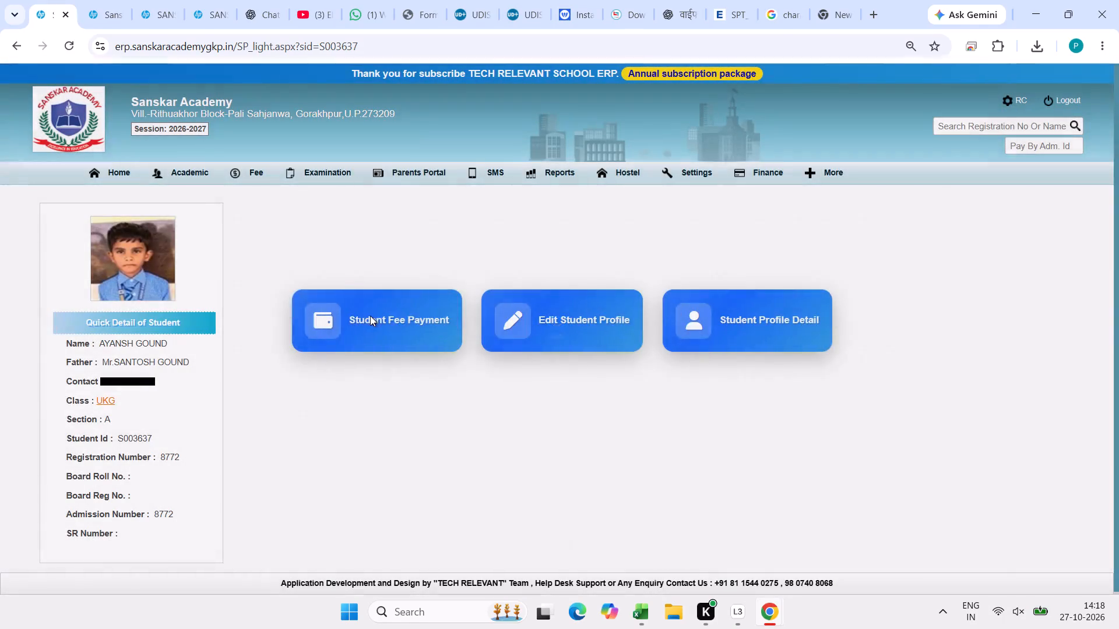
click(370, 316)
click(370, 316)
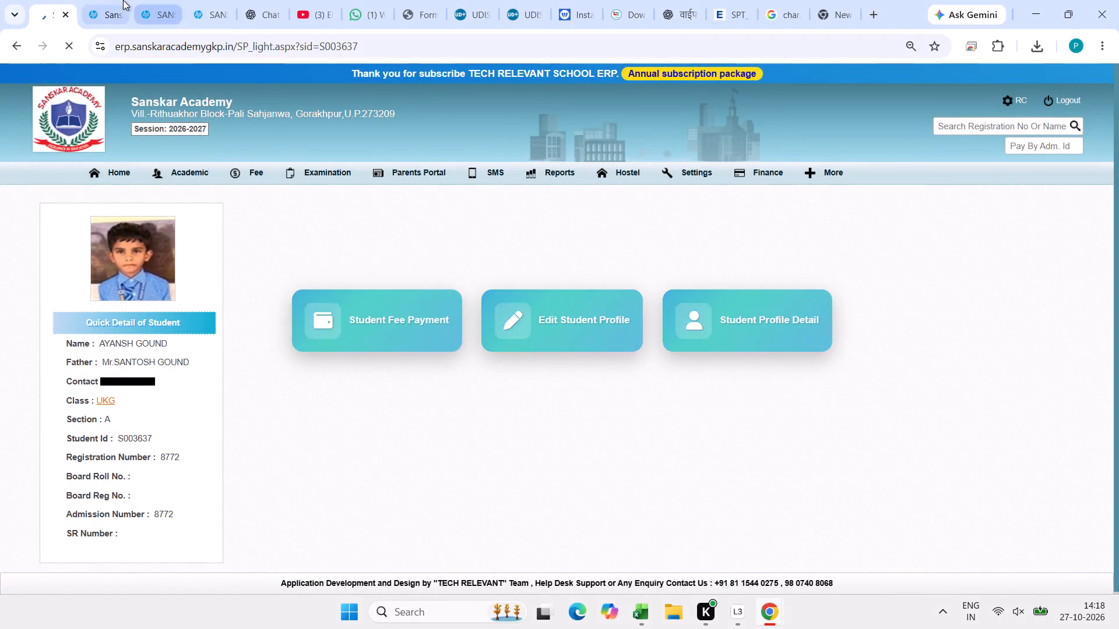
Return to the class II student's fee page and examine the status of the quarterly tuition, exam and transport fees.
click(119, 0)
scroll(337, 311, down, 1)
scroll(344, 319, up, 1)
scroll(347, 323, down, 4)
scroll(454, 404, down, 7)
scroll(456, 406, up, 1)
scroll(466, 405, down, 1)
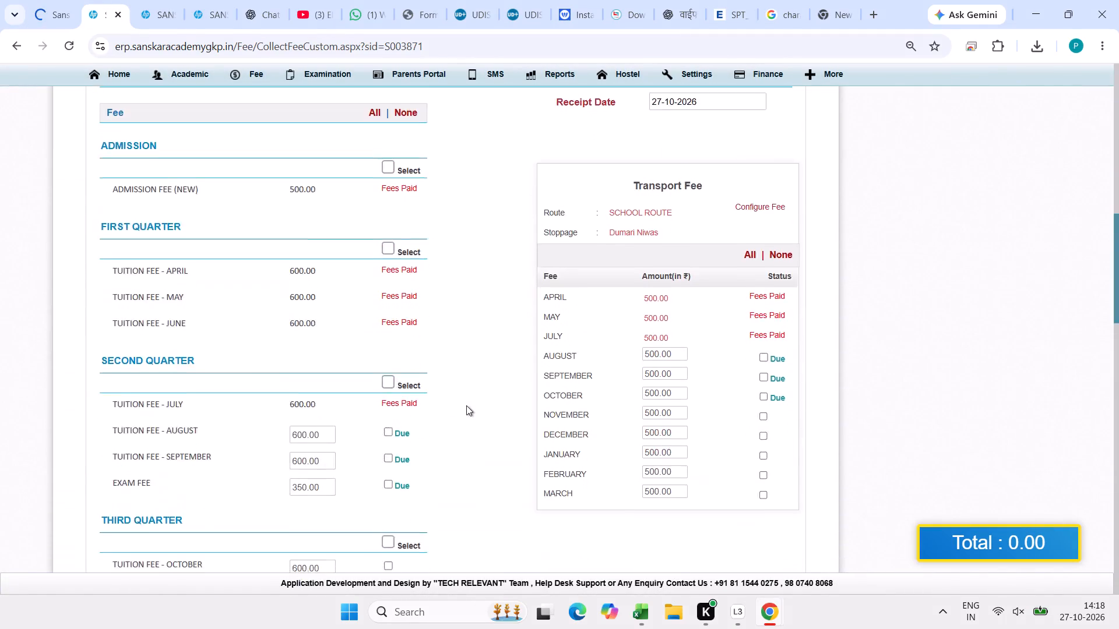
scroll(466, 405, down, 1)
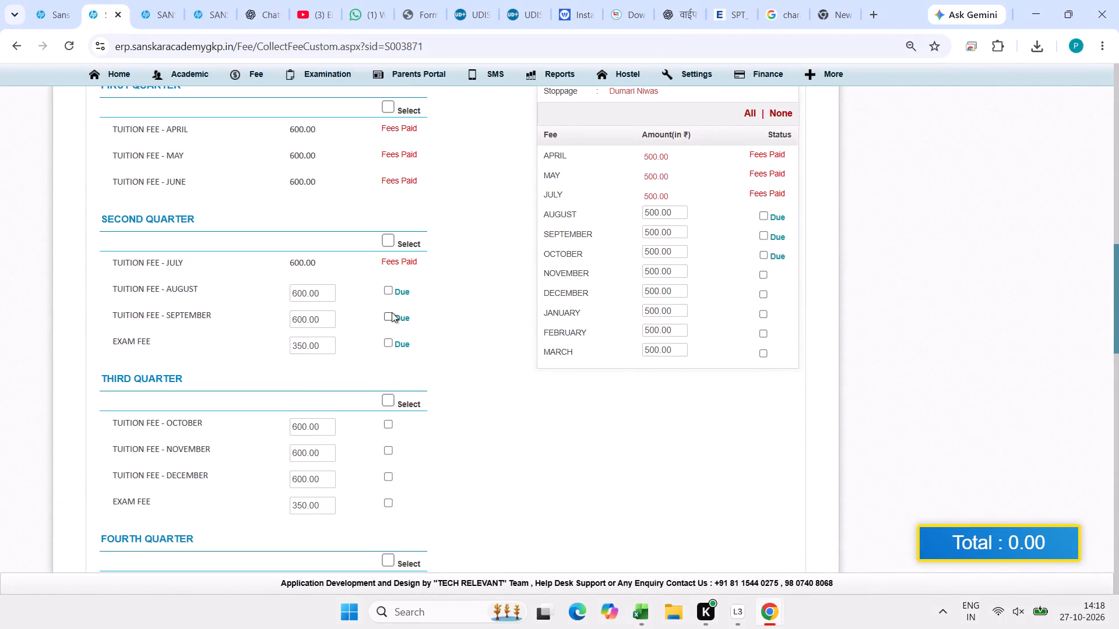
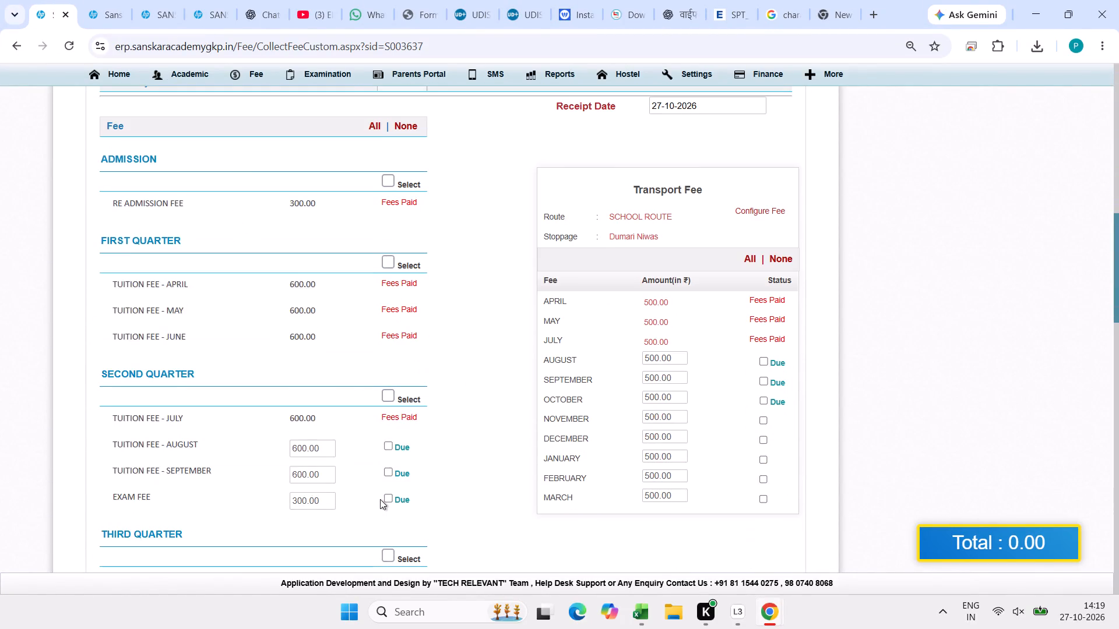
Select the second-quarter exam fee with the August and September tuition fees, plus the August and September transport fees, for payment.
click(387, 498)
click(775, 363)
click(769, 363)
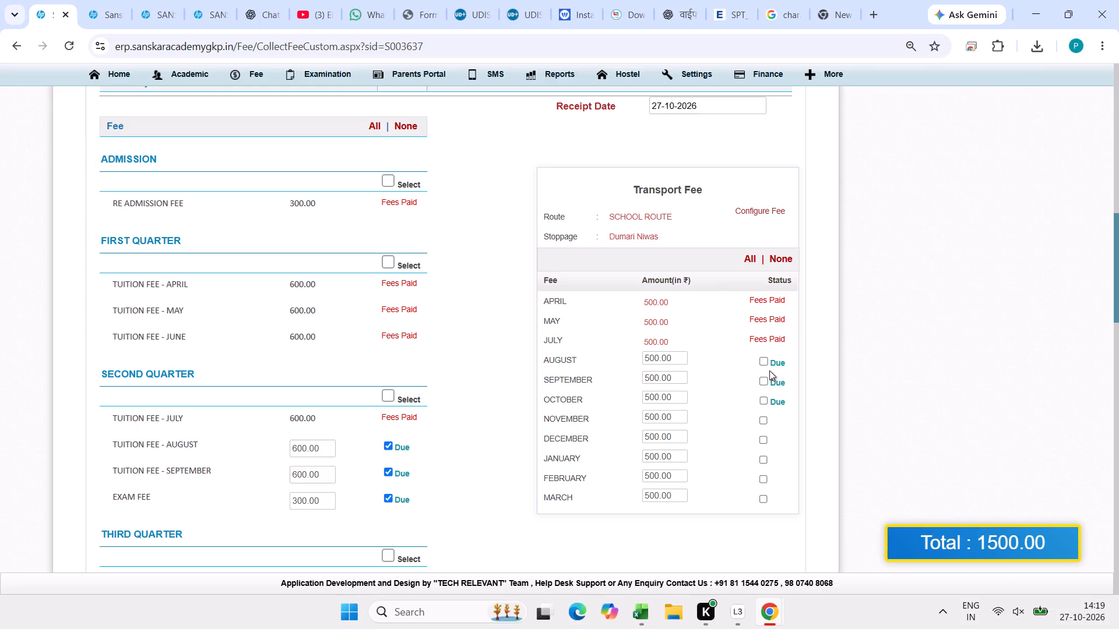
click(765, 358)
click(763, 380)
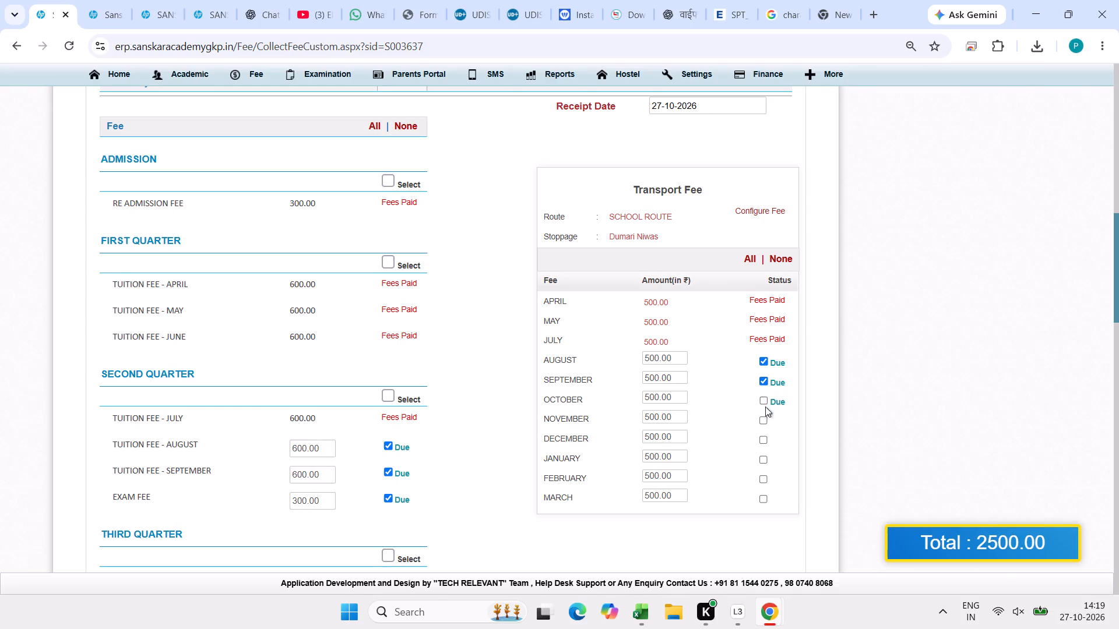
Select the October transport fee and the October tuition fee for payment.
click(762, 398)
scroll(578, 417, down, 2)
click(390, 432)
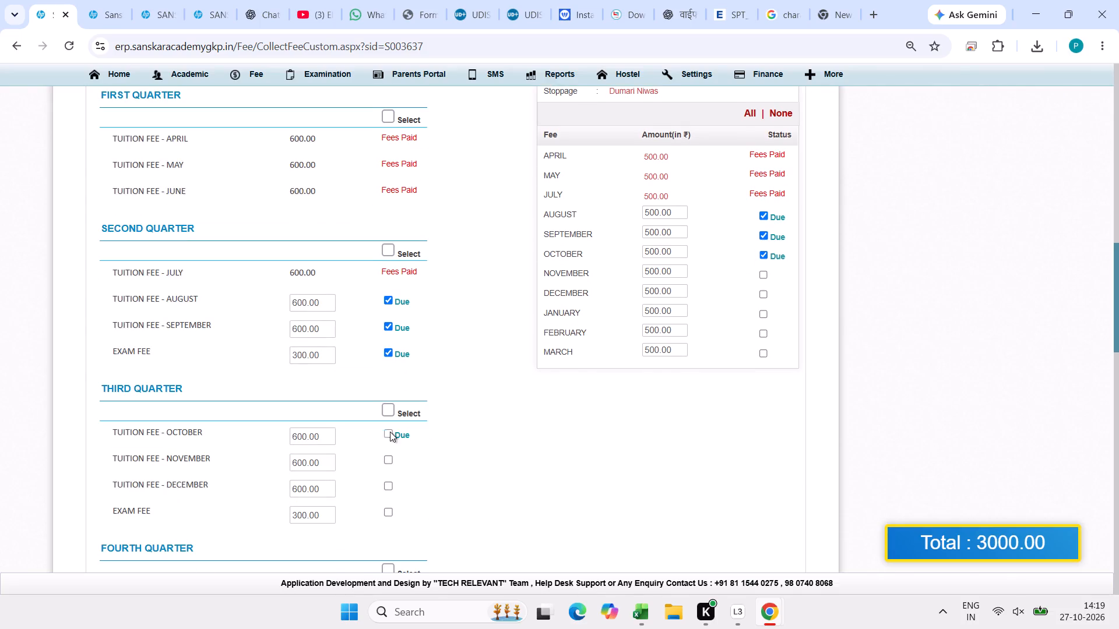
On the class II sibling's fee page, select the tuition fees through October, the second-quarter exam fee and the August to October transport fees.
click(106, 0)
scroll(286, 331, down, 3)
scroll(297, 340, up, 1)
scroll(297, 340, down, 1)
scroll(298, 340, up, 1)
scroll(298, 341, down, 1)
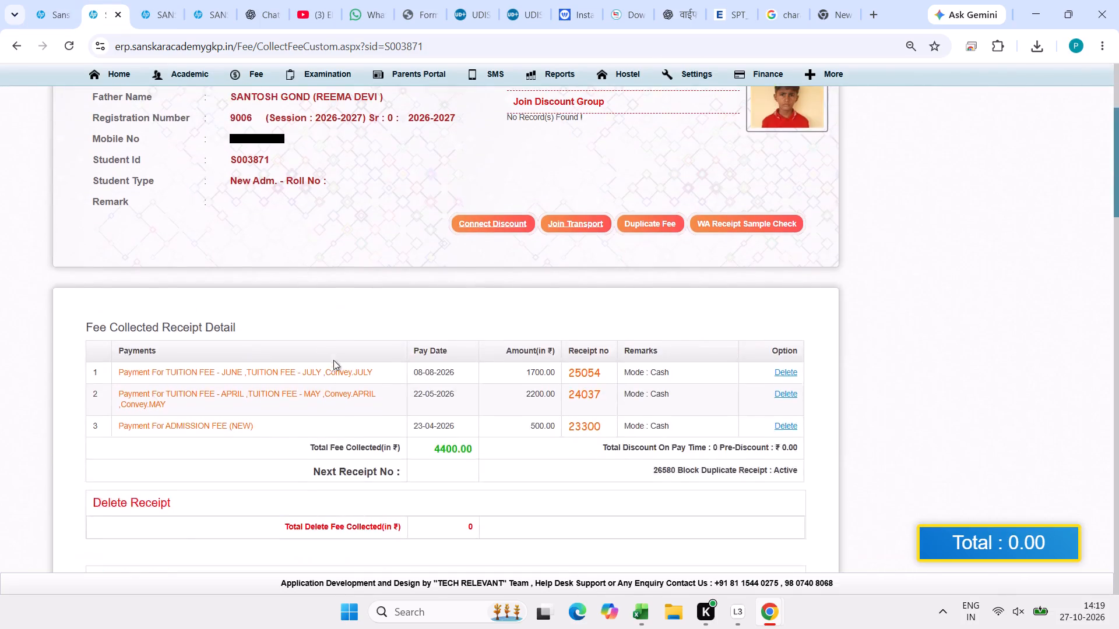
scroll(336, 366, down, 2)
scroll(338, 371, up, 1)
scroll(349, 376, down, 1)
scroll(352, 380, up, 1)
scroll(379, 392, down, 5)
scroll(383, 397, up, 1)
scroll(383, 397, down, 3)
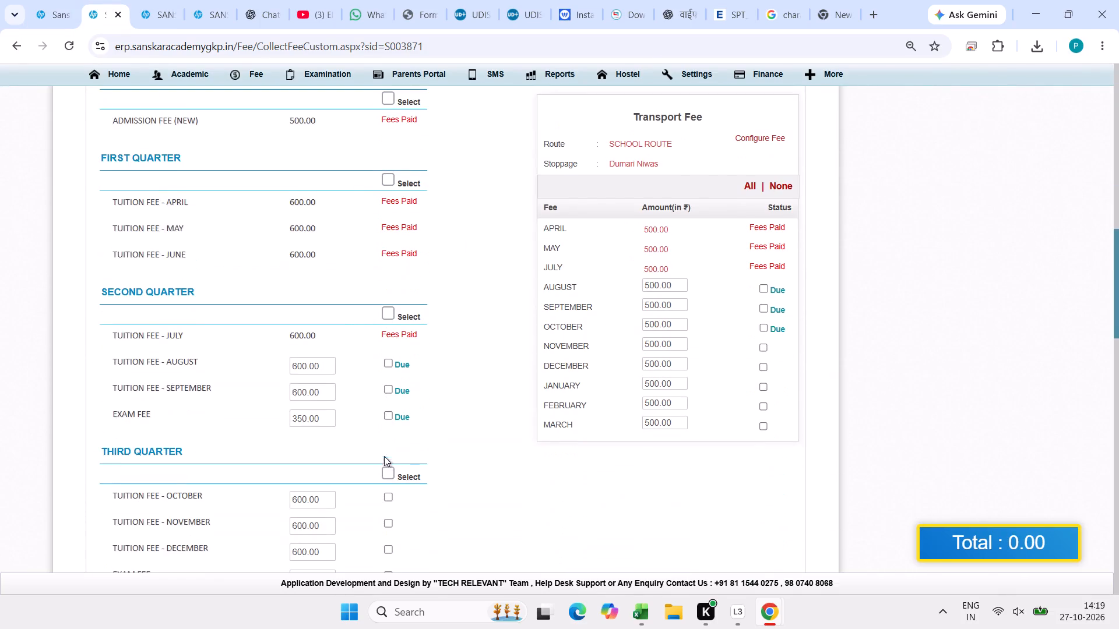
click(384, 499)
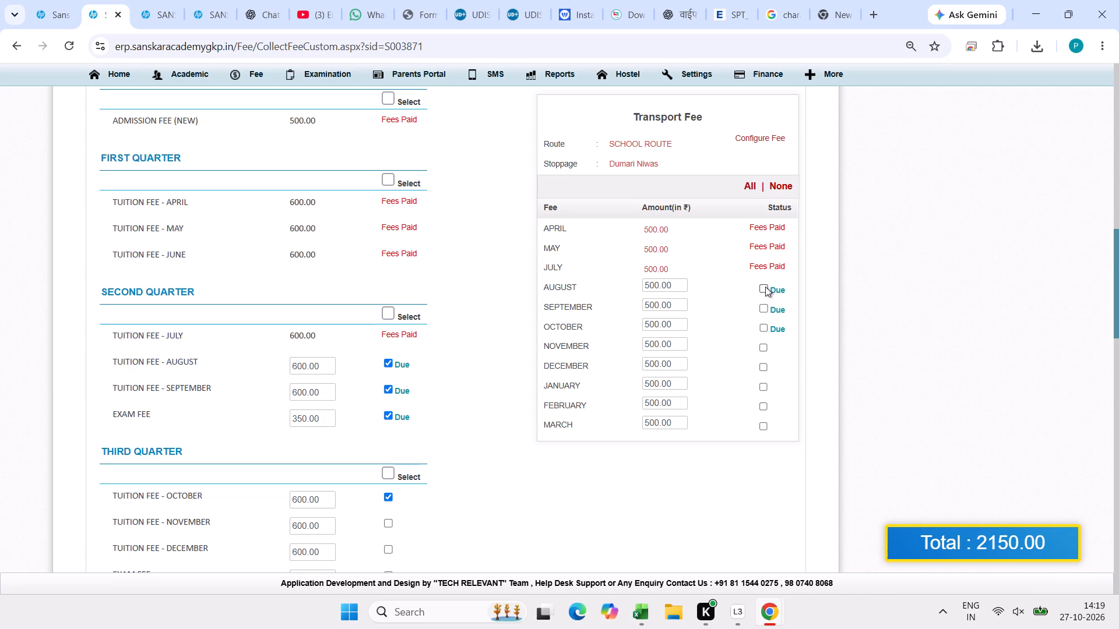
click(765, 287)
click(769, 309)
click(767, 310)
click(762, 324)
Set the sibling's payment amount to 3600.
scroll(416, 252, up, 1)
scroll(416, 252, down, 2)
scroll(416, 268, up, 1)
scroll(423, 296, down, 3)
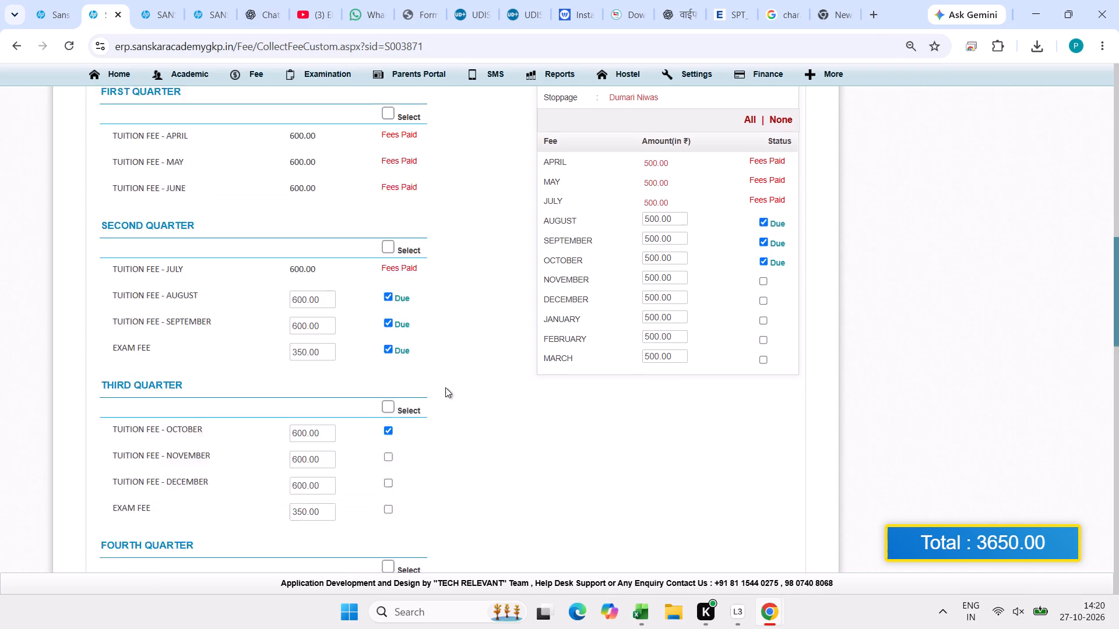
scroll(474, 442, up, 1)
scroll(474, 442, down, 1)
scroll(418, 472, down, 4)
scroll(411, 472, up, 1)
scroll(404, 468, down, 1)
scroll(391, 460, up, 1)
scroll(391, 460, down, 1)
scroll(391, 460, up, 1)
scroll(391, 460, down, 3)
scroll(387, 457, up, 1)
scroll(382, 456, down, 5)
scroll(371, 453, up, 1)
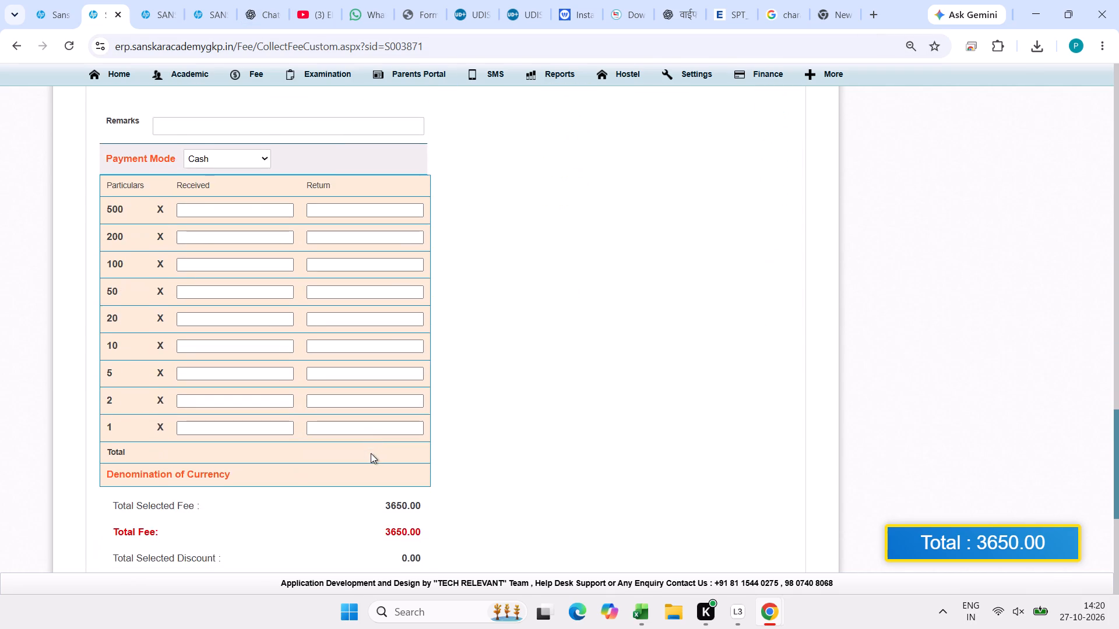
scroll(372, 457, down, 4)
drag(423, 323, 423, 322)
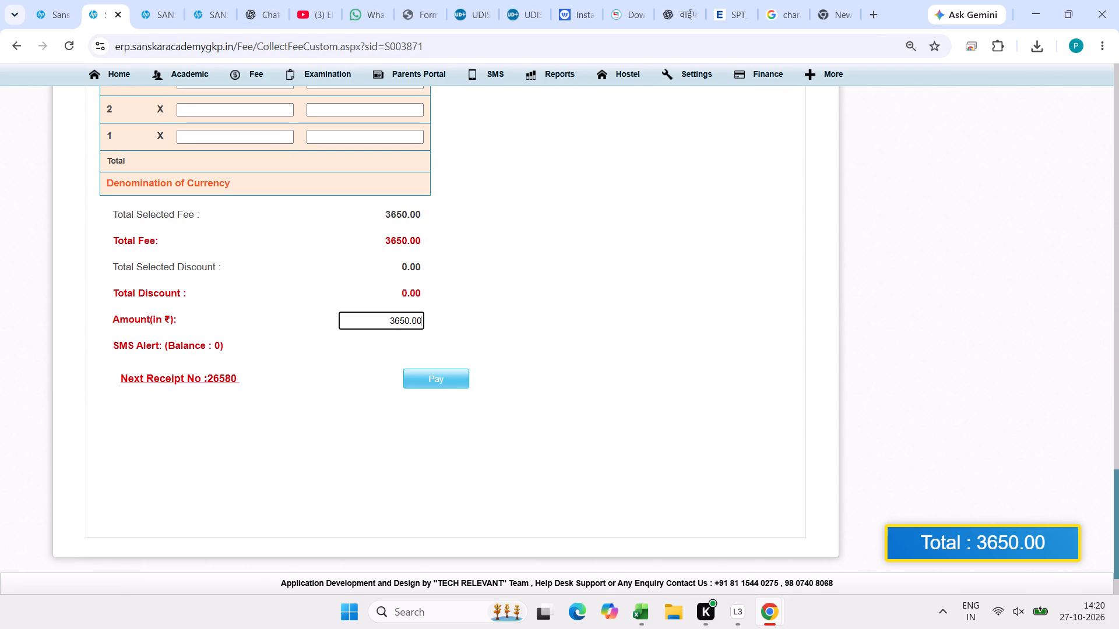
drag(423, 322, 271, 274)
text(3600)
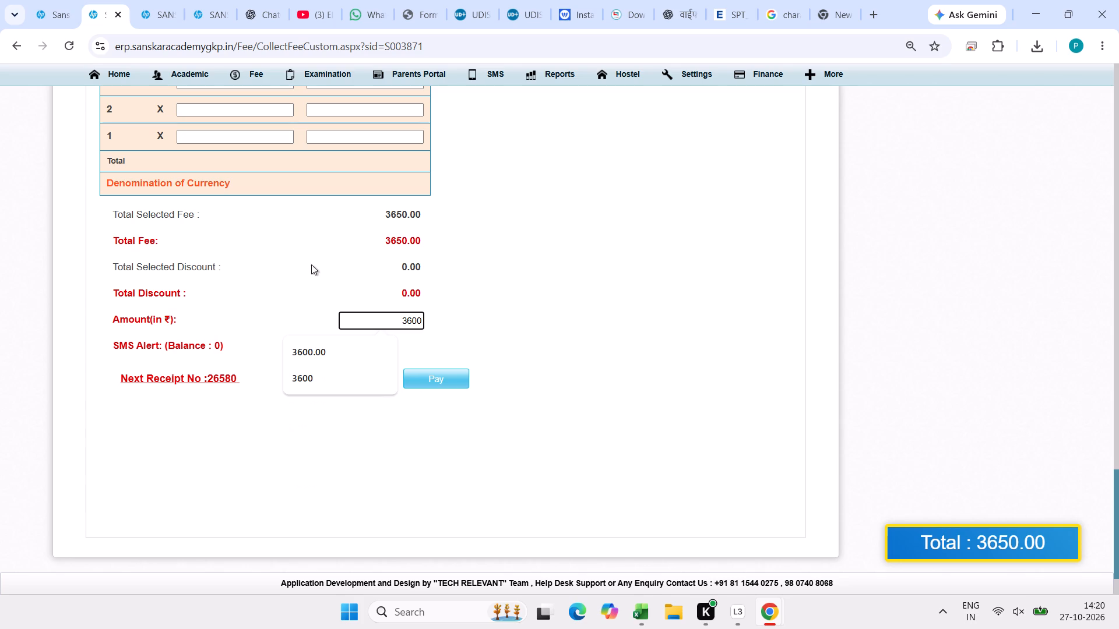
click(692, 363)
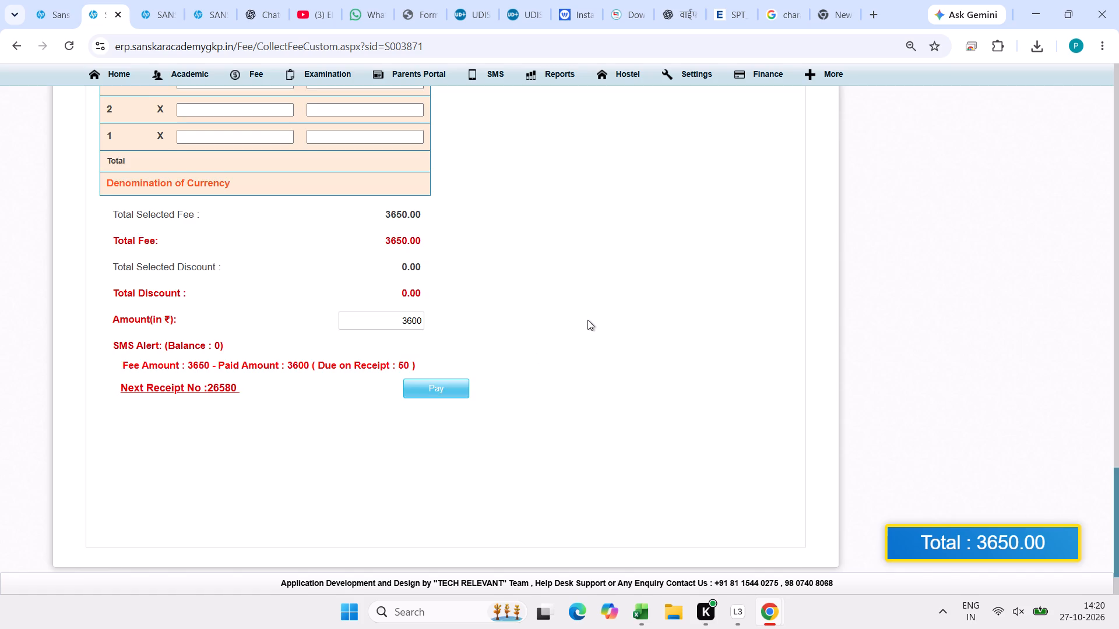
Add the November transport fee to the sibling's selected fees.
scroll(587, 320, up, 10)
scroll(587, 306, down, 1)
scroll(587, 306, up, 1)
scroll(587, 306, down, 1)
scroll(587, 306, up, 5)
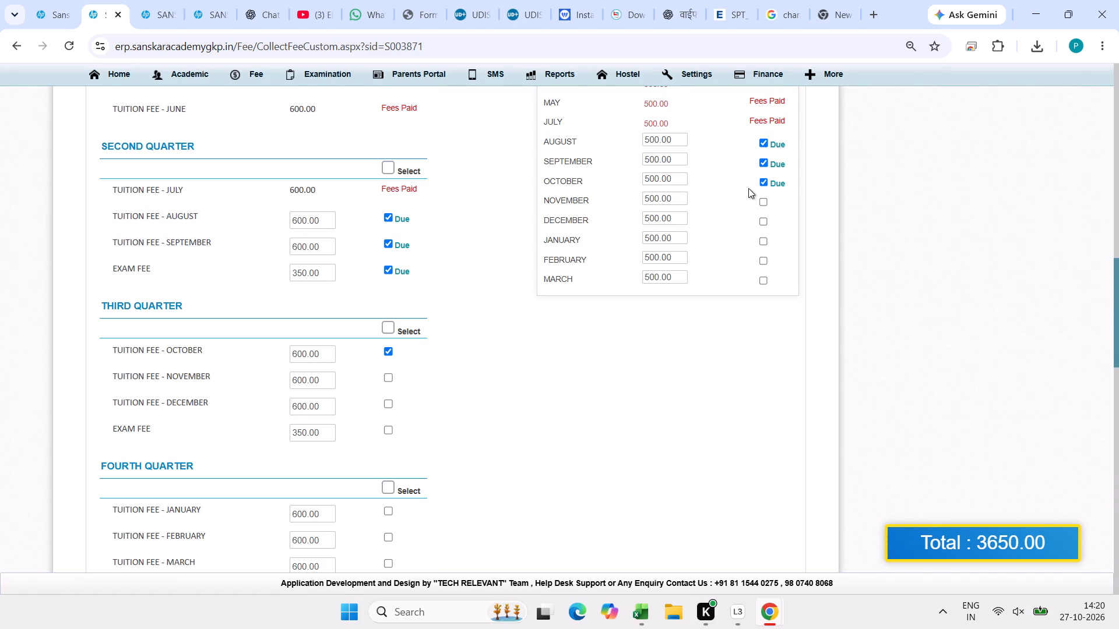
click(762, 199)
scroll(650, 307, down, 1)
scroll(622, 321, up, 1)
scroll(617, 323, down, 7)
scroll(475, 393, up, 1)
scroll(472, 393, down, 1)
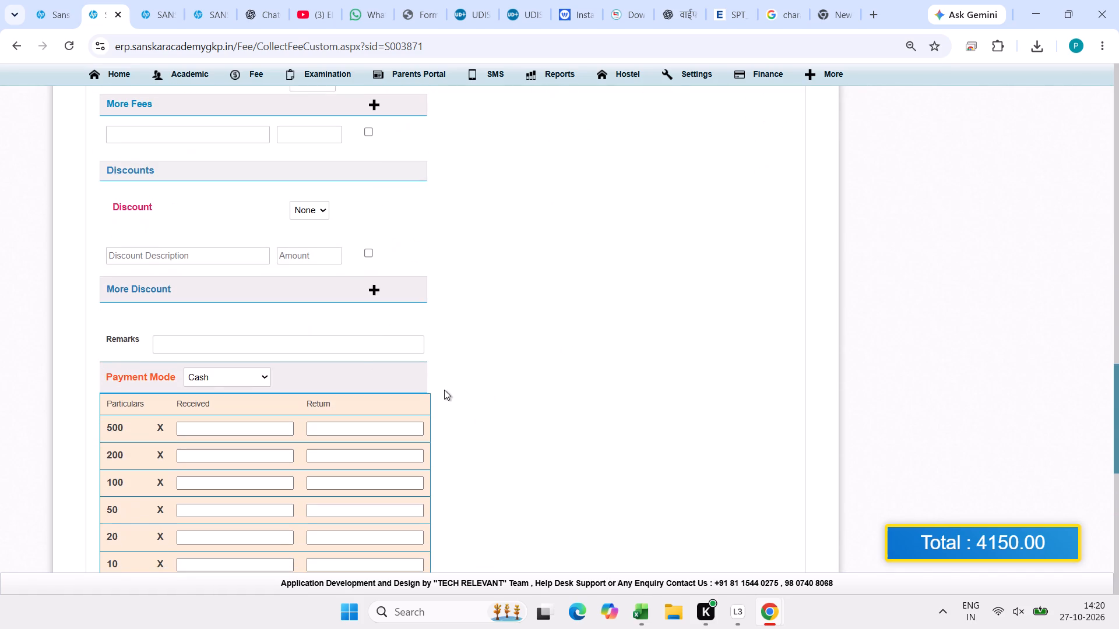
Calculate 75-41 and 75-36 in the blank browser tab.
click(852, 14)
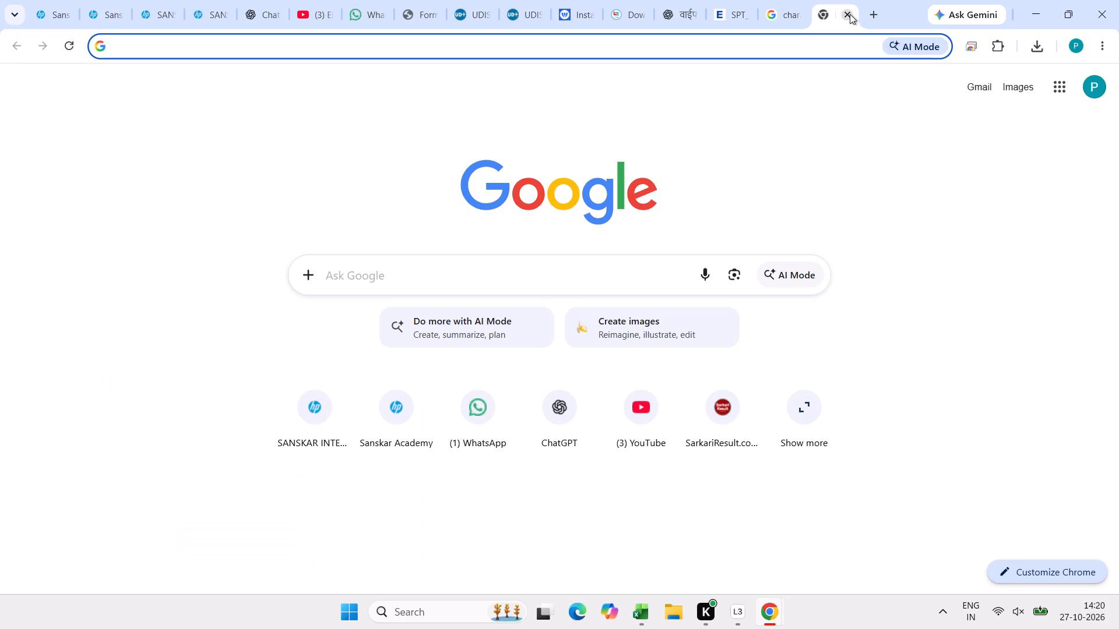
text(75-41)
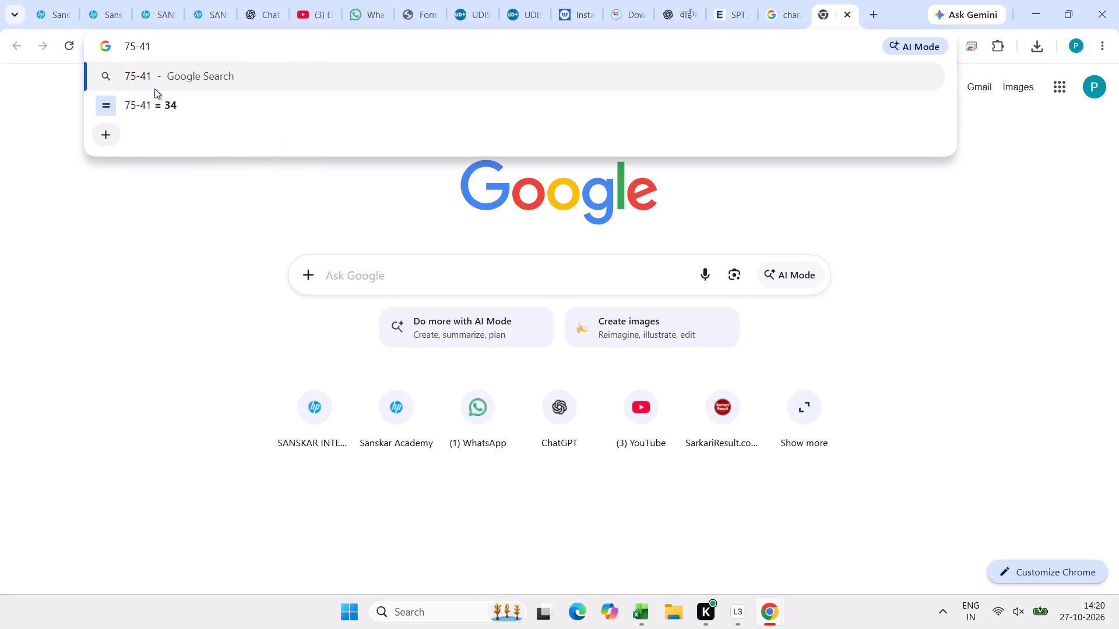
key(BackSpace)
key(BackSpace)
key(BackSpace)
text(-36)
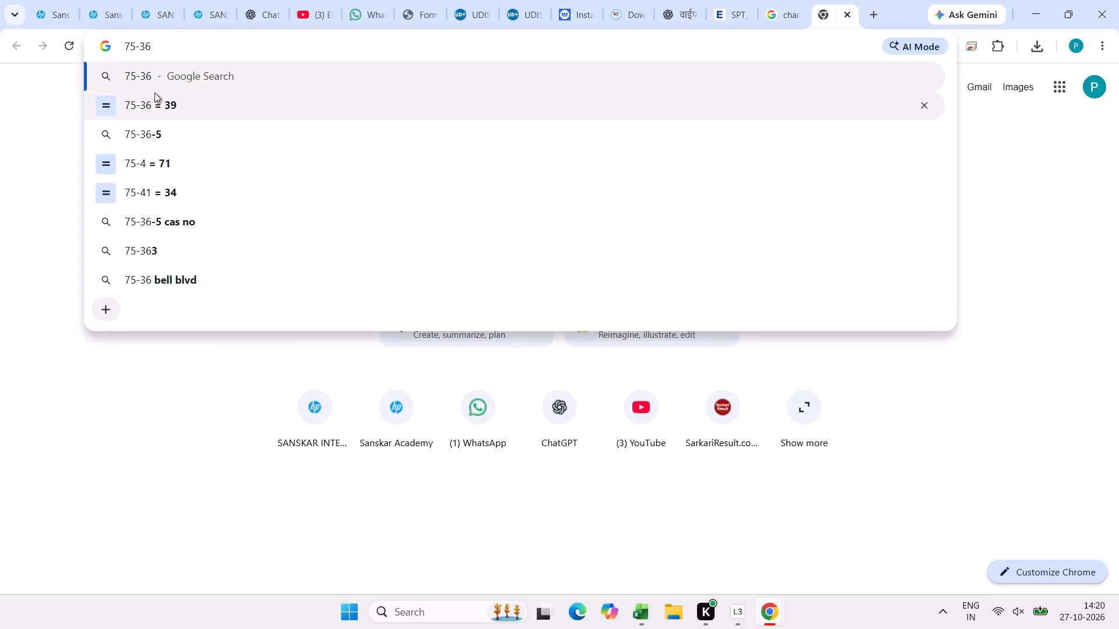
Return to the class II sibling's fee page and reload the record by searching for the student's registration number.
click(98, 0)
scroll(412, 229, up, 4)
drag(1118, 369, 1100, 309)
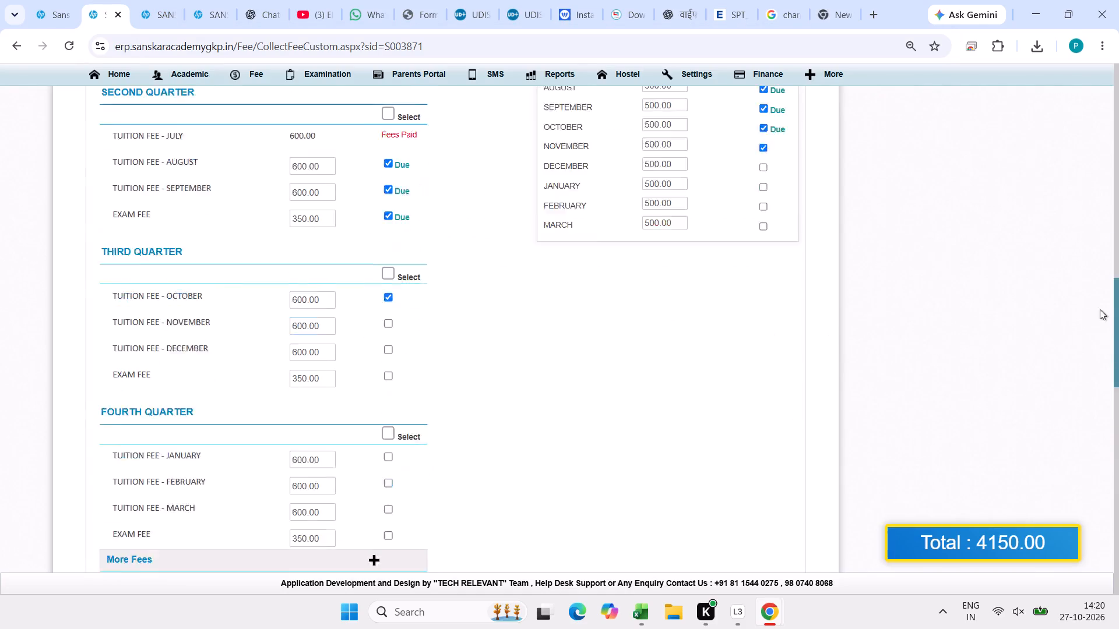
drag(1100, 309, 1118, 134)
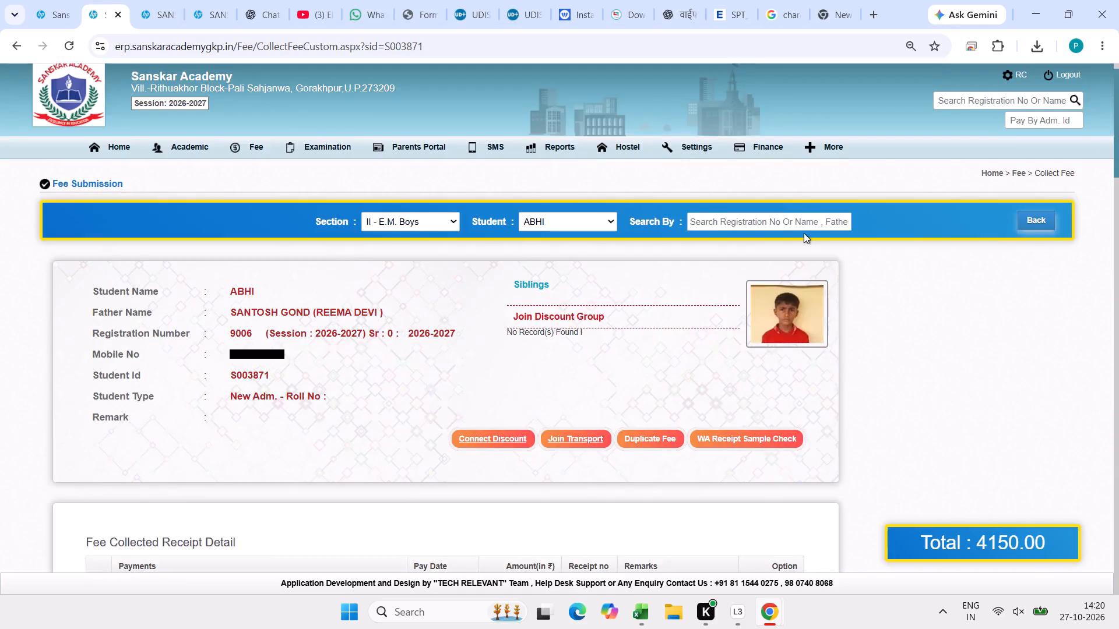
click(769, 214)
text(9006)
click(848, 255)
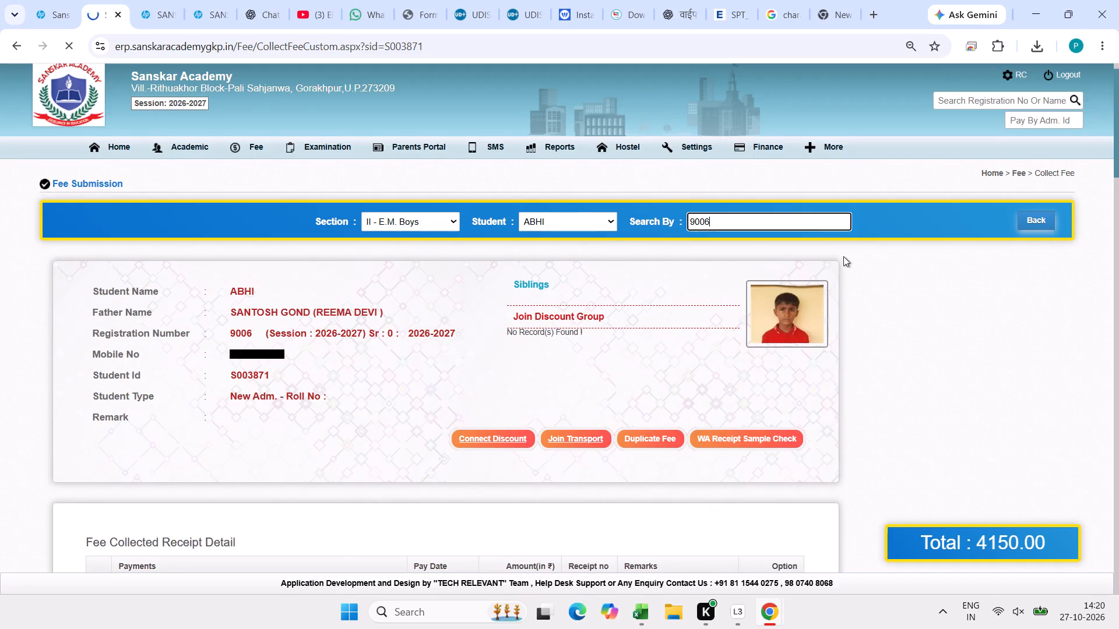
Select the tuition fees through October, the second-quarter exam fee and the August to November transport fees for payment.
scroll(808, 286, down, 4)
scroll(518, 377, up, 1)
scroll(422, 381, down, 1)
scroll(243, 356, down, 11)
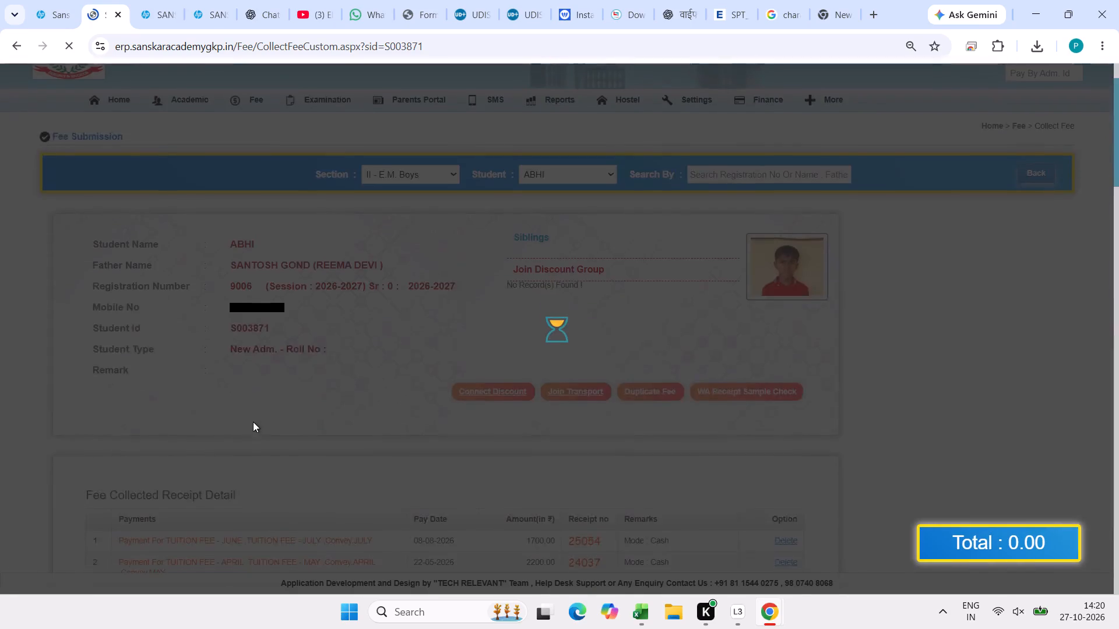
scroll(253, 422, down, 1)
scroll(261, 432, up, 1)
scroll(262, 432, down, 7)
scroll(323, 479, up, 1)
scroll(324, 479, down, 1)
scroll(358, 485, up, 1)
scroll(358, 485, down, 5)
scroll(375, 489, up, 1)
scroll(375, 489, down, 1)
scroll(375, 489, up, 1)
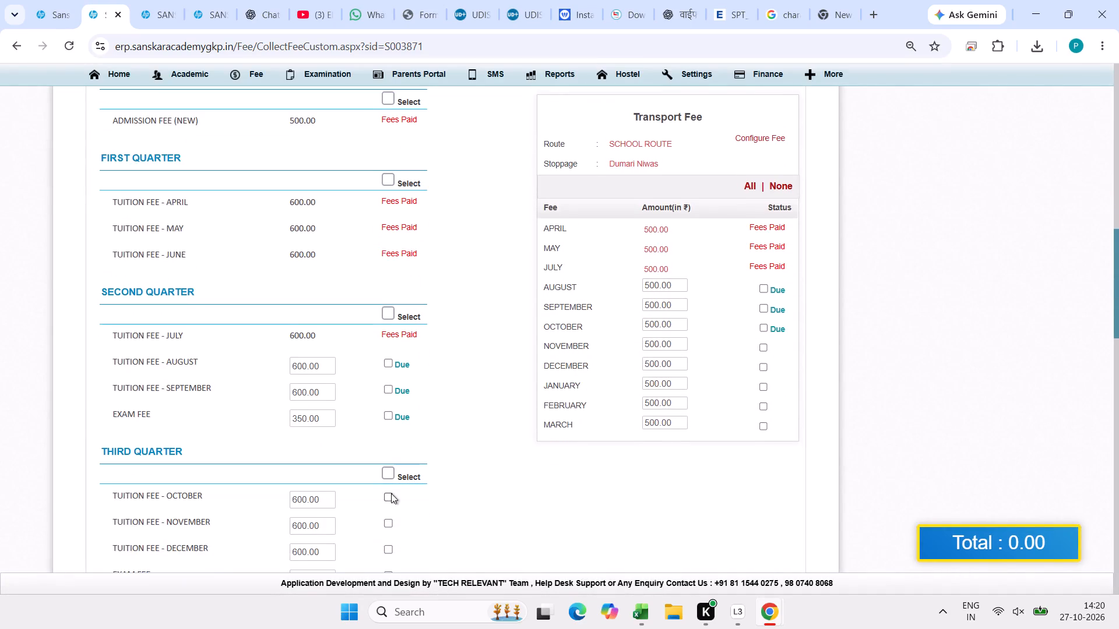
click(391, 493)
click(765, 291)
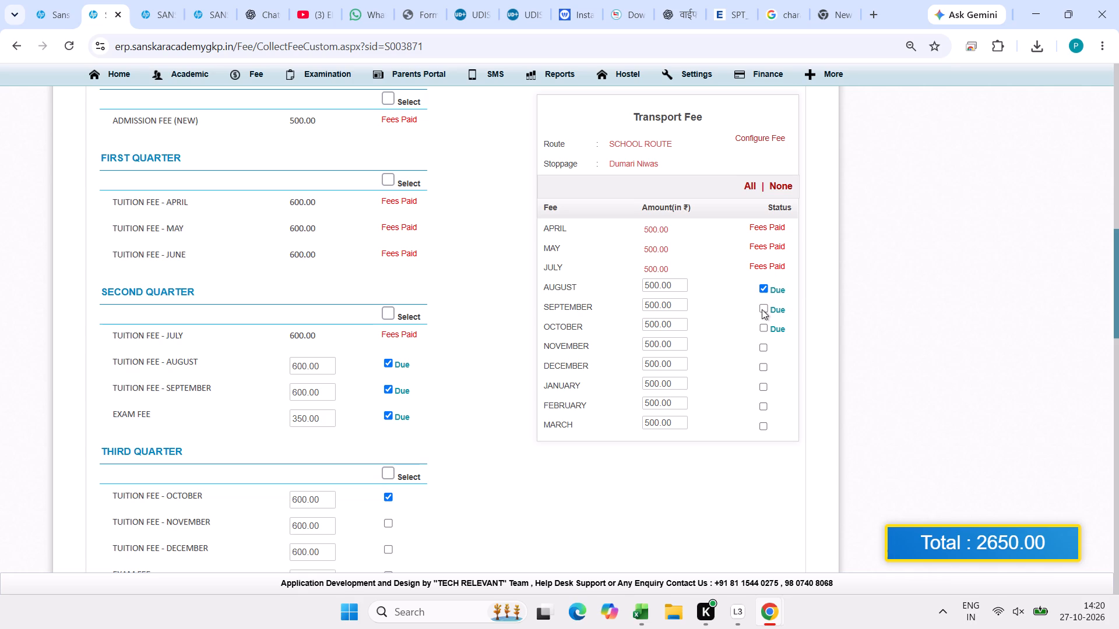
click(762, 309)
click(762, 326)
click(762, 347)
Set the payment amount to 3900 and pay the selected tuition, exam and transport fees.
scroll(498, 436, down, 2)
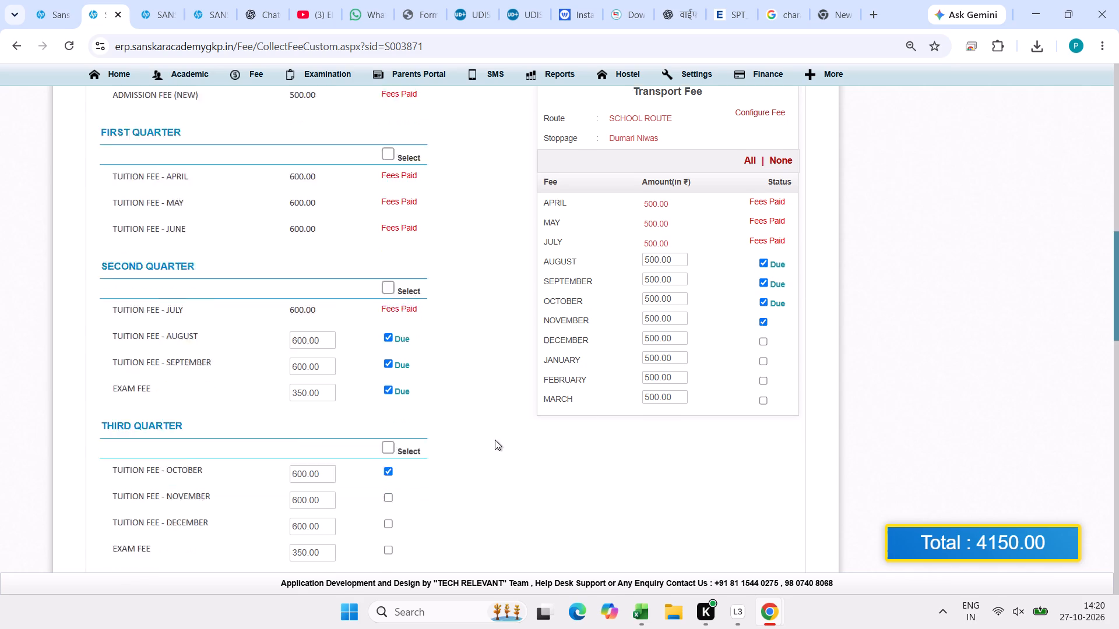
scroll(495, 440, down, 7)
scroll(445, 451, up, 1)
scroll(440, 451, down, 7)
scroll(378, 450, up, 1)
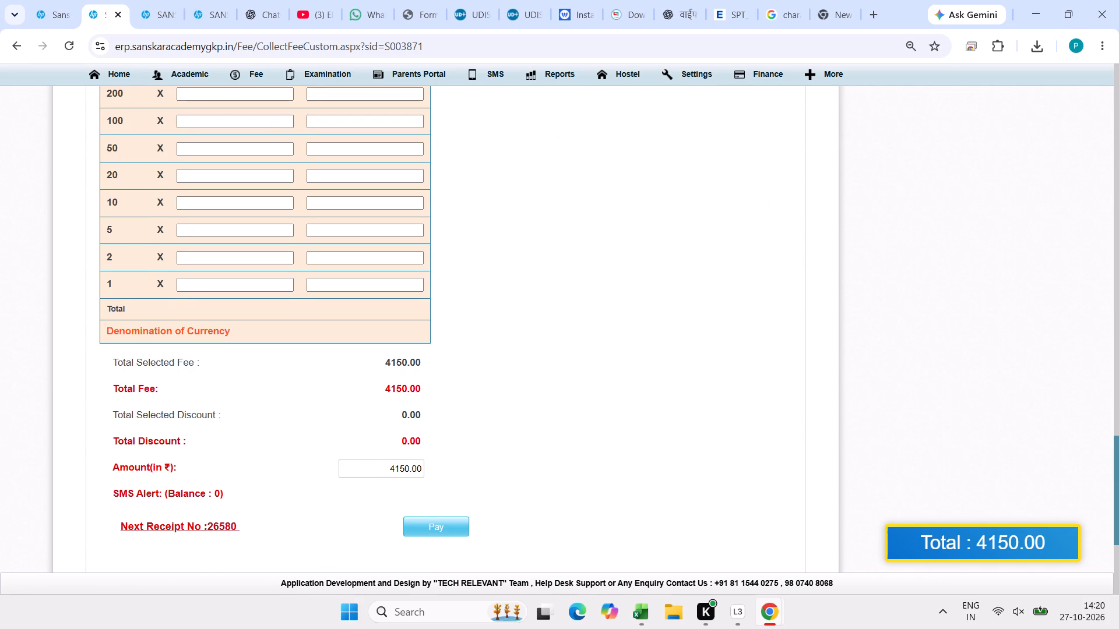
drag(424, 465, 351, 458)
text(3900)
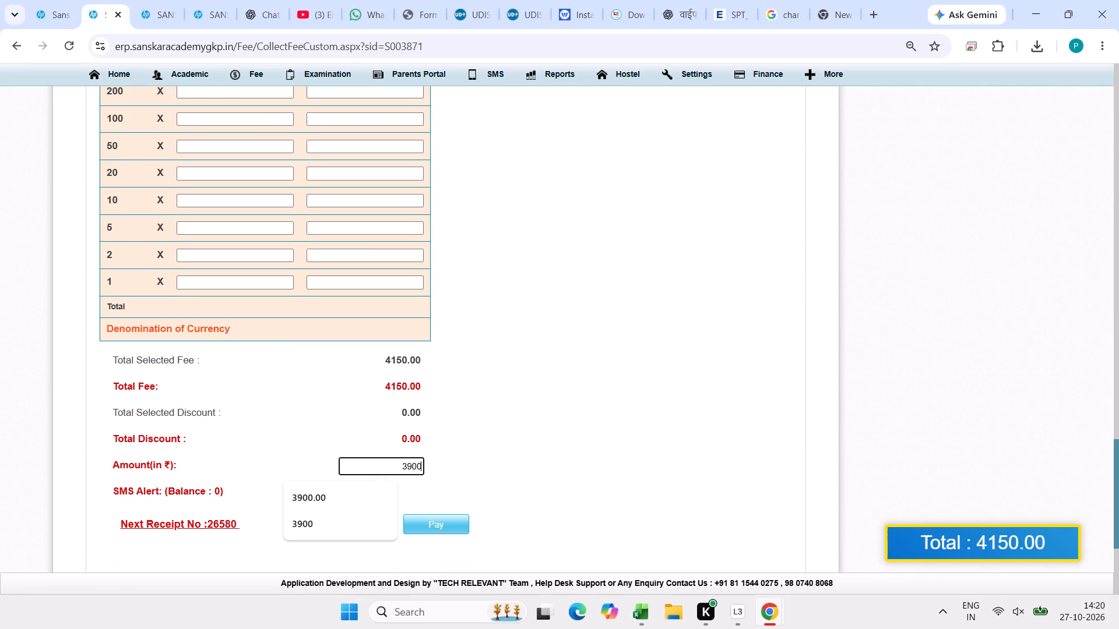
click(539, 482)
click(442, 535)
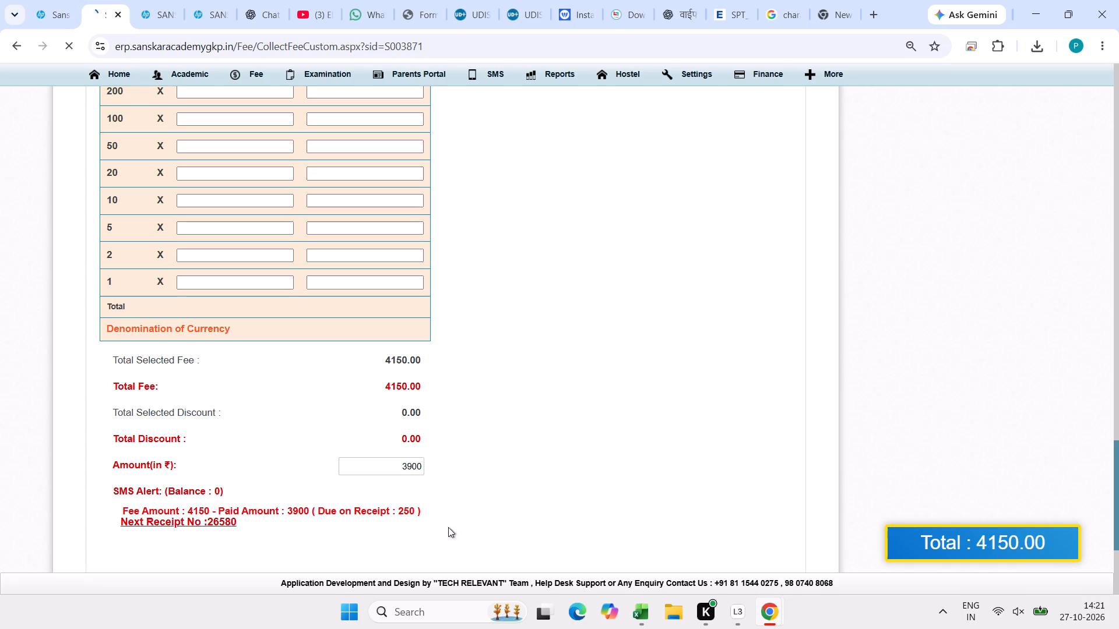
Print the sibling's fee receipt in the A4 landscape two-receipt format.
scroll(490, 427, down, 1)
scroll(490, 427, up, 1)
scroll(490, 427, down, 1)
scroll(490, 427, up, 3)
scroll(494, 420, down, 1)
scroll(494, 420, up, 7)
scroll(498, 416, down, 1)
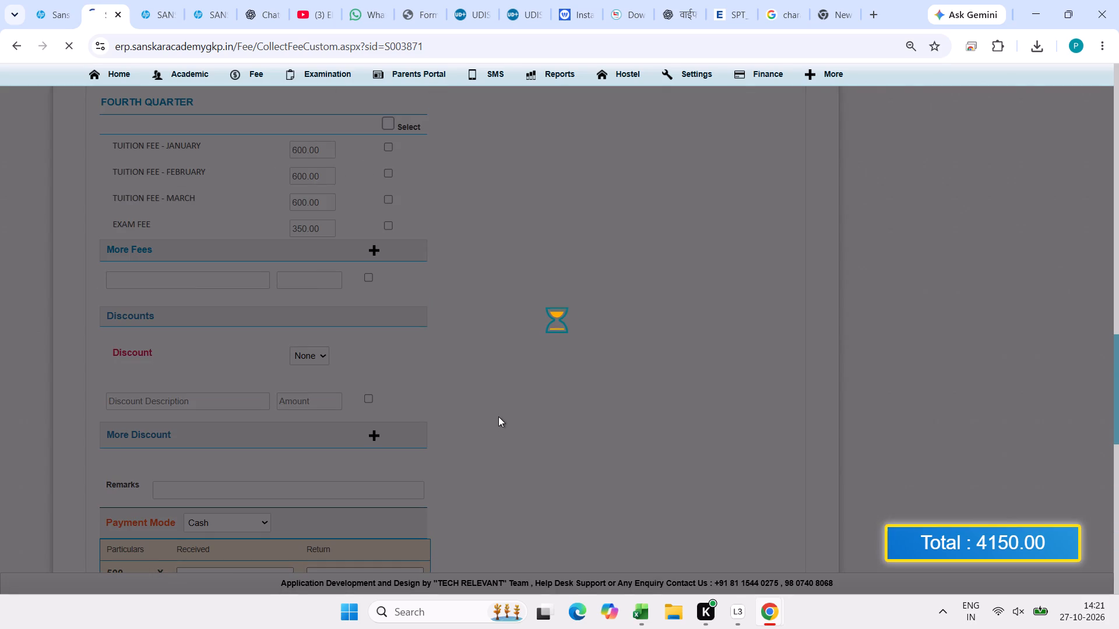
scroll(480, 368, up, 1)
scroll(480, 368, down, 1)
scroll(480, 367, up, 3)
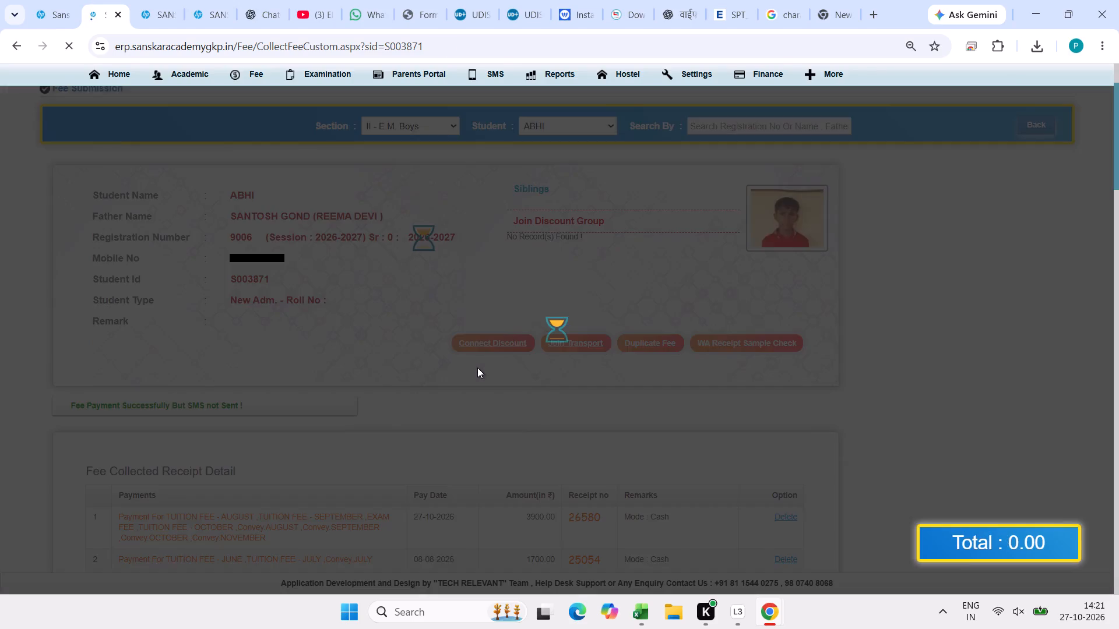
scroll(477, 367, up, 4)
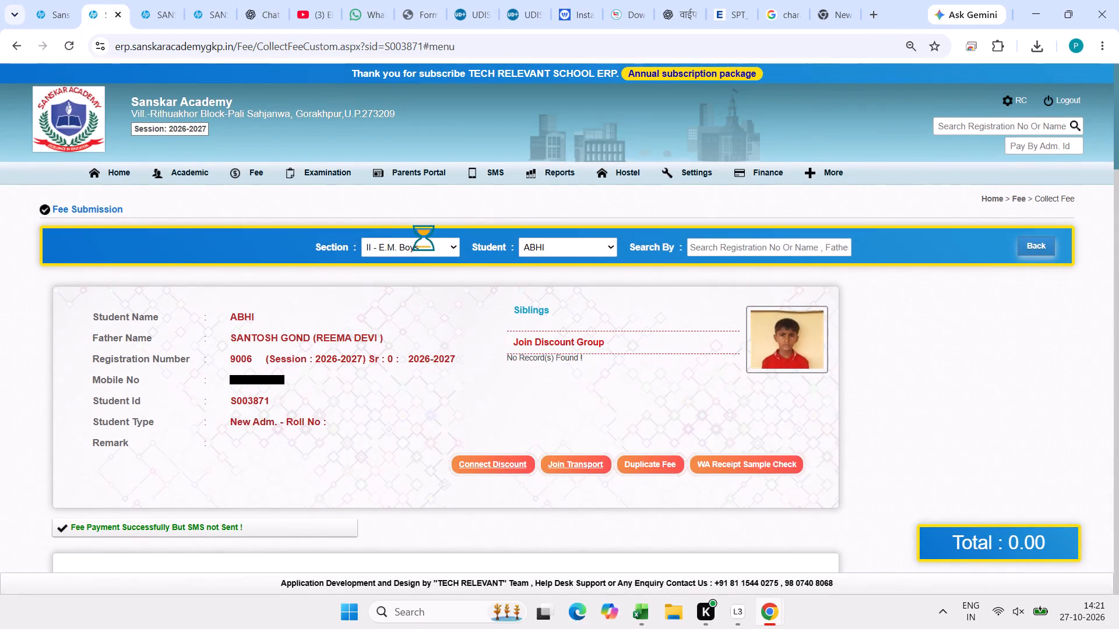
click(773, 193)
scroll(668, 316, down, 1)
scroll(657, 330, up, 1)
scroll(648, 341, down, 1)
scroll(643, 345, up, 1)
scroll(641, 347, down, 2)
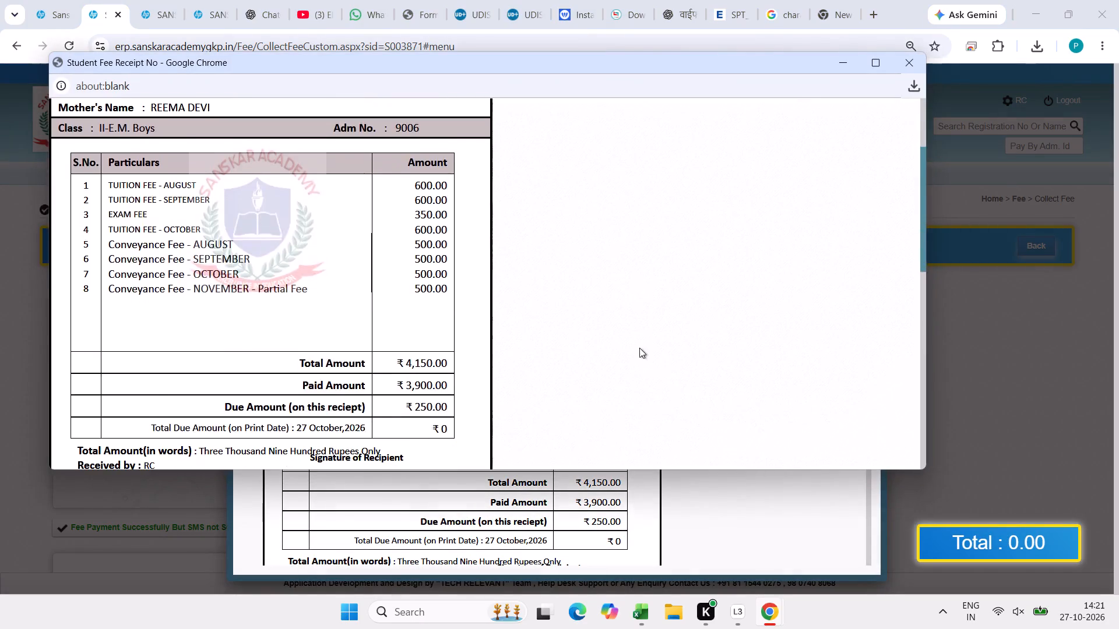
click(734, 419)
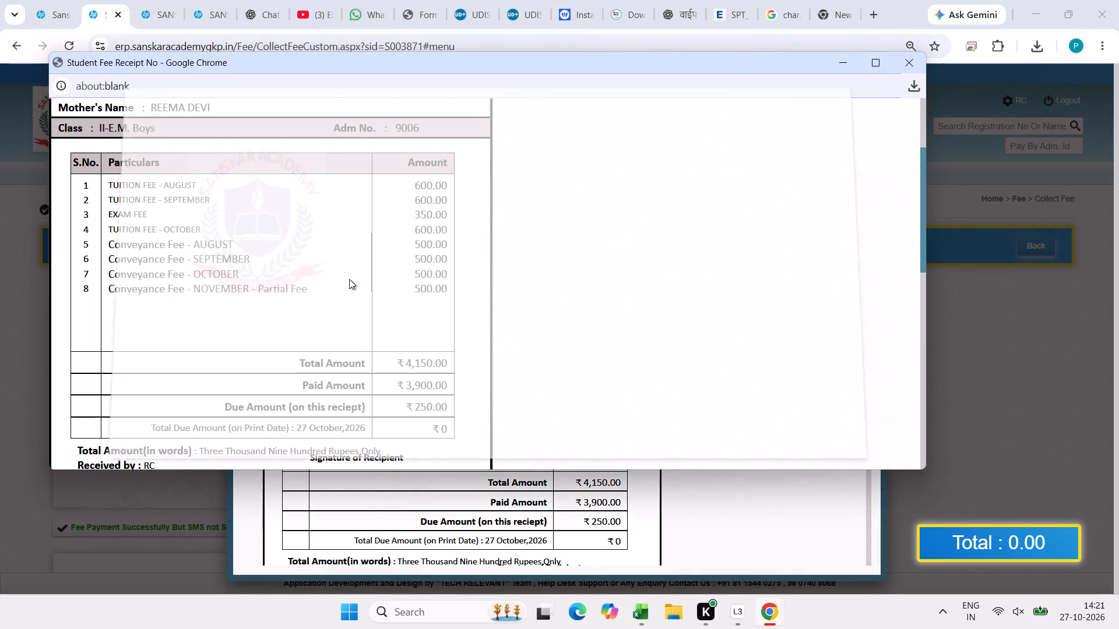
Return to the UKG-A sibling's fee page and reload the record by searching for the student's registration number.
click(56, 9)
scroll(206, 144, up, 2)
scroll(357, 213, down, 1)
scroll(383, 231, up, 1)
scroll(404, 246, down, 1)
scroll(440, 272, up, 2)
scroll(759, 278, up, 1)
scroll(759, 278, down, 1)
scroll(760, 278, up, 5)
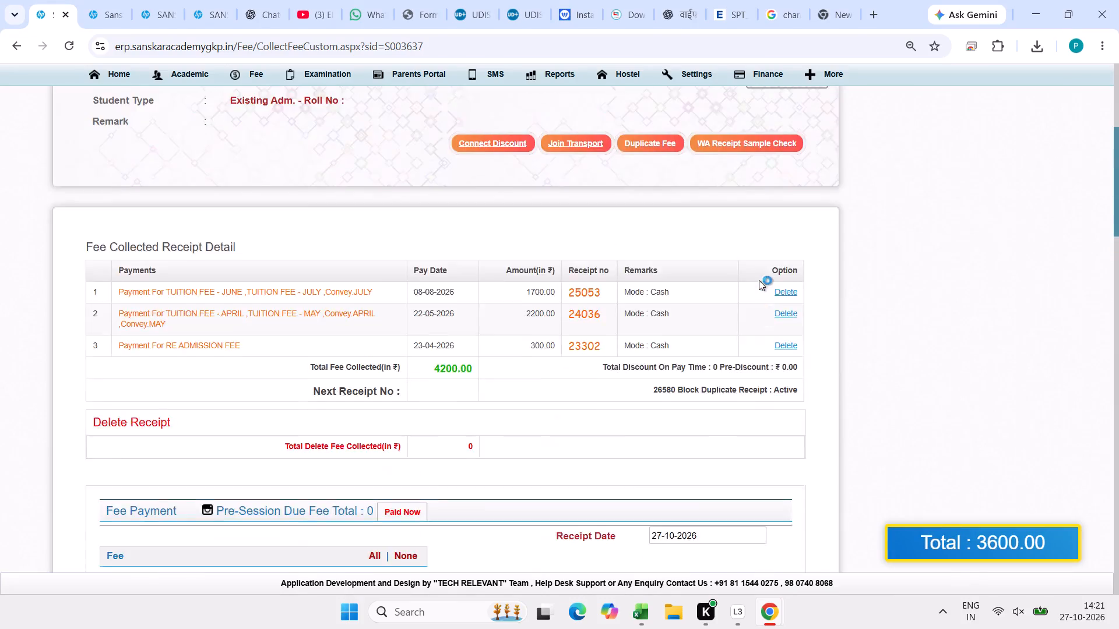
scroll(759, 280, up, 7)
click(749, 247)
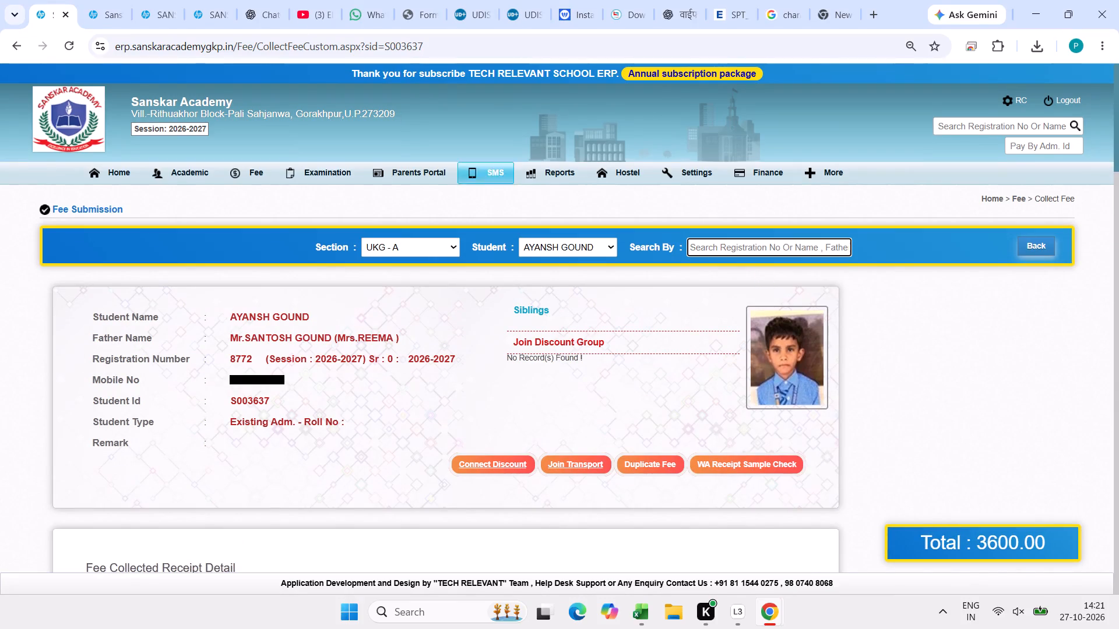
click(91, 0)
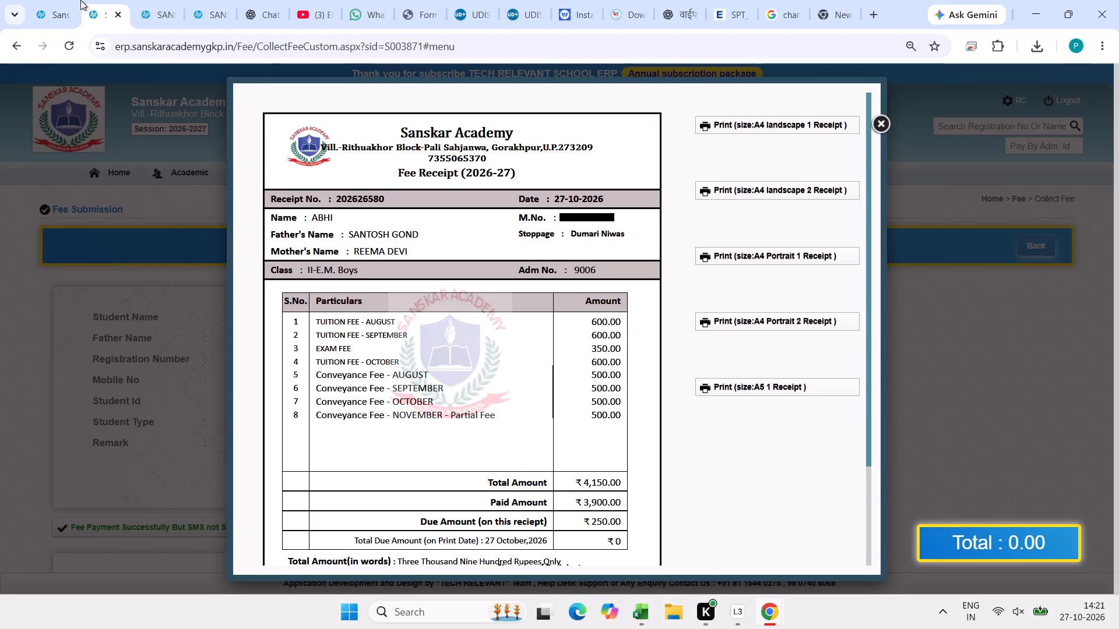
click(13, 0)
click(37, 1)
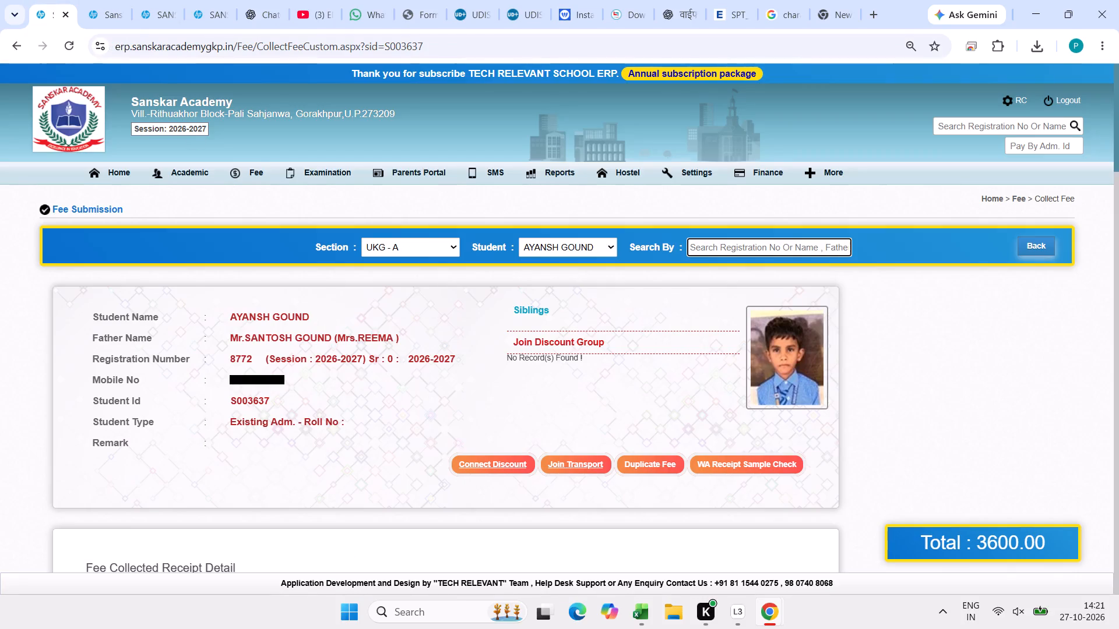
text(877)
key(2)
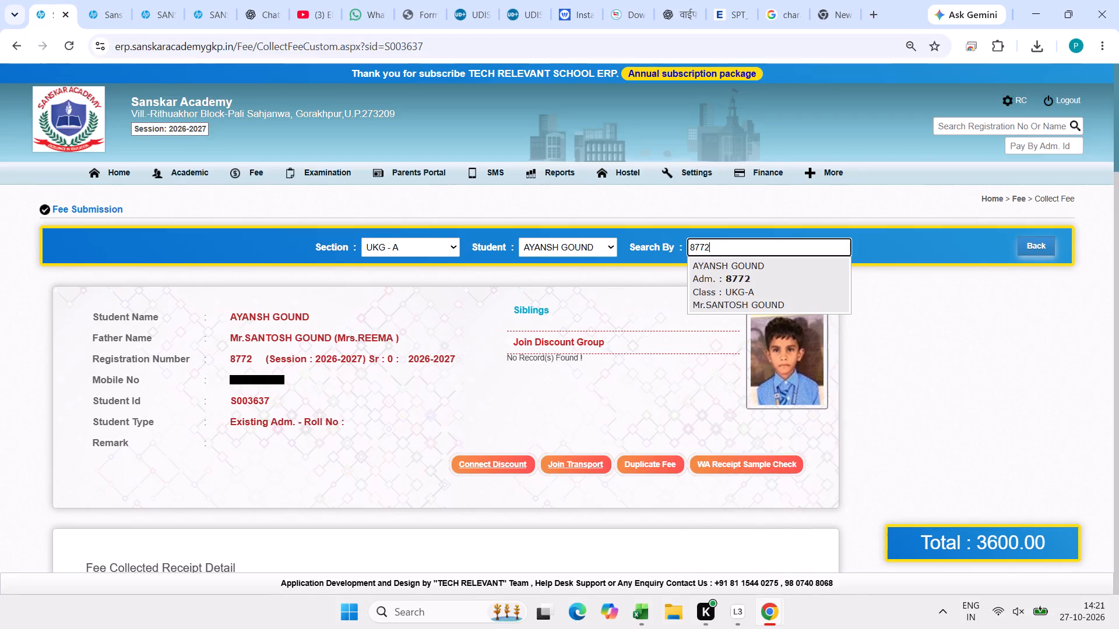
click(777, 249)
click(774, 271)
Select the sibling's tuition fees through October, the second-quarter exam fee and the August to October transport fees for payment.
scroll(522, 388, down, 4)
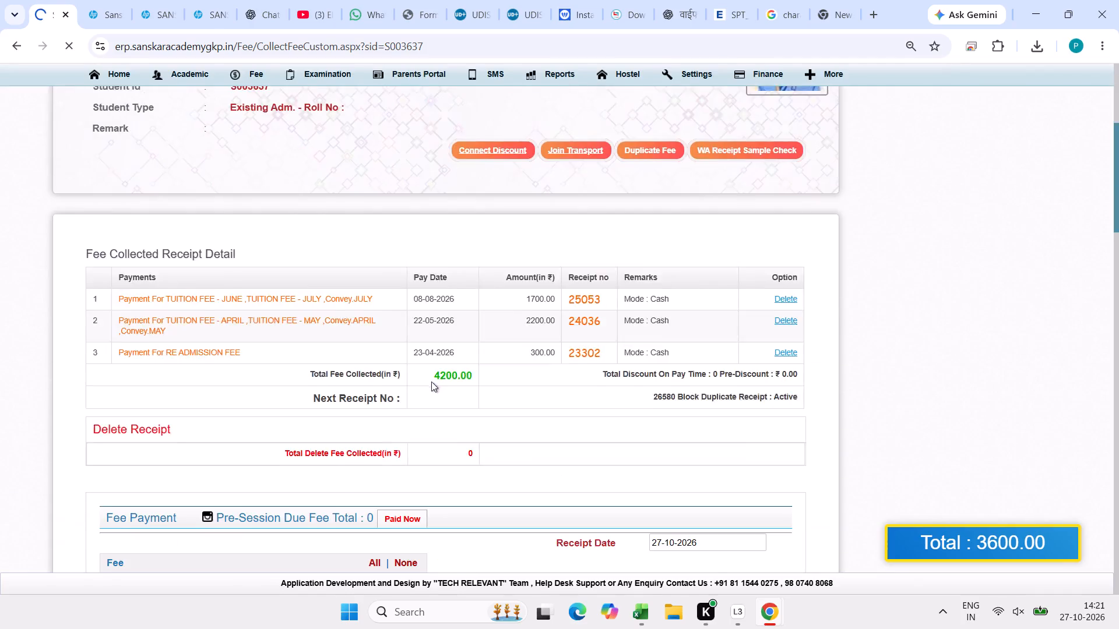
scroll(413, 390, down, 2)
scroll(411, 390, up, 1)
scroll(411, 390, down, 1)
scroll(411, 390, up, 1)
scroll(411, 390, down, 8)
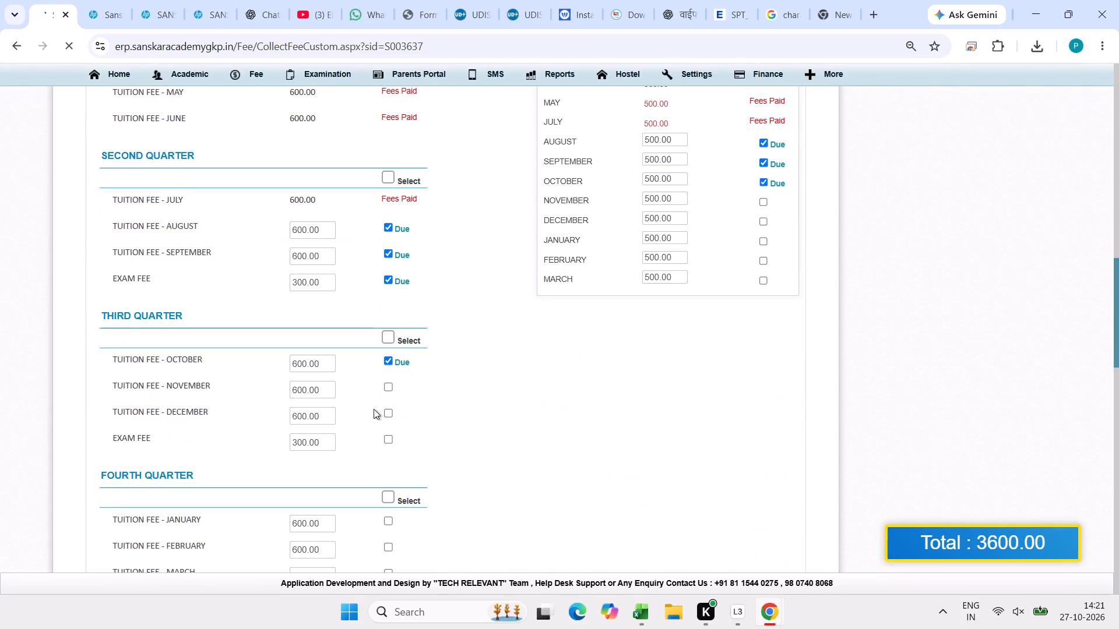
scroll(374, 409, down, 6)
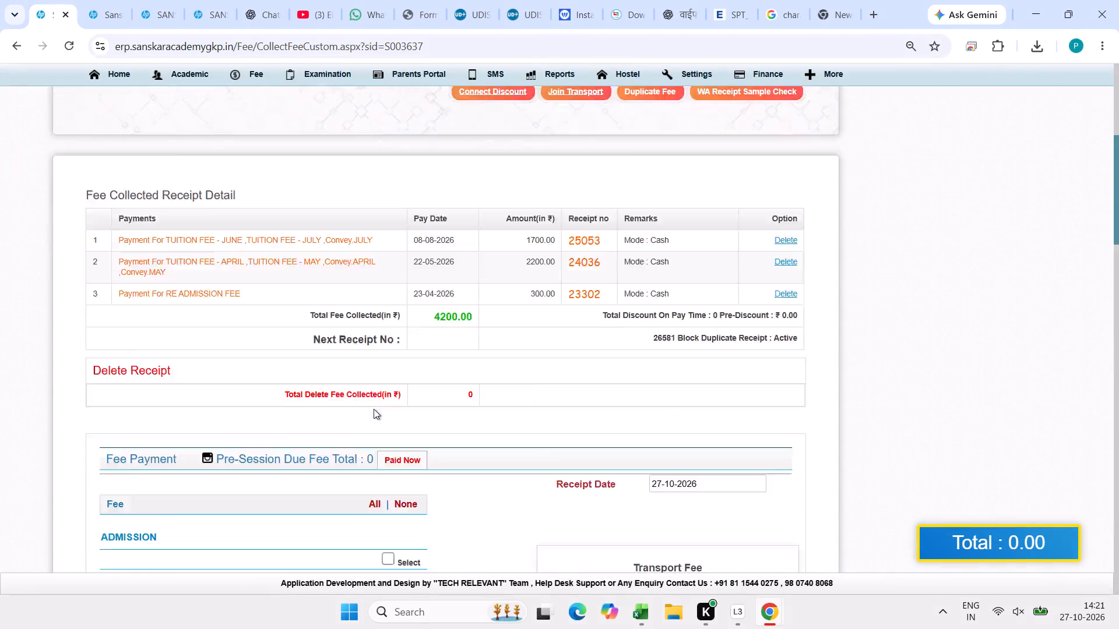
scroll(374, 409, down, 7)
scroll(373, 422, up, 1)
click(387, 433)
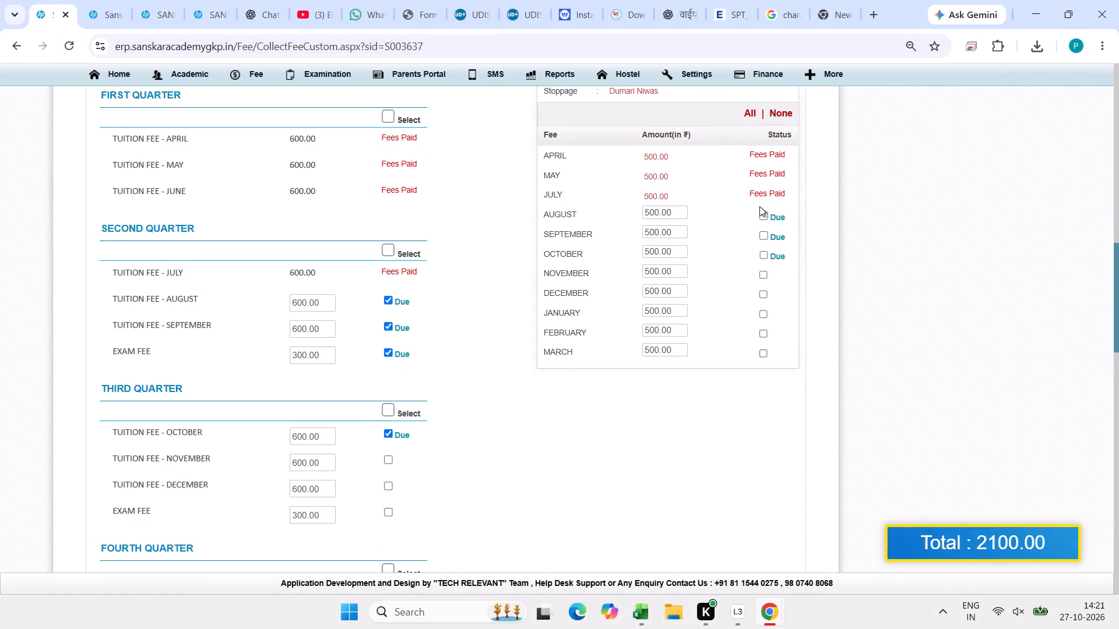
click(762, 218)
click(764, 238)
click(762, 258)
Pay the selected tuition, exam and transport fees in full for 3600.
scroll(499, 377, down, 3)
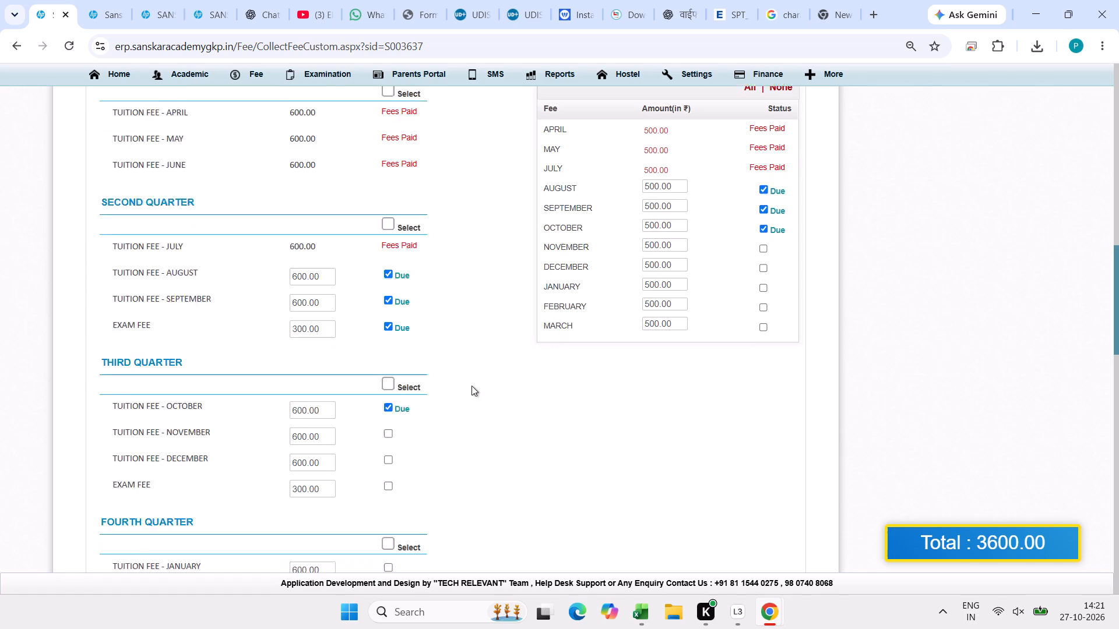
scroll(389, 406, up, 1)
scroll(381, 411, down, 1)
scroll(375, 415, up, 1)
scroll(372, 416, down, 1)
scroll(370, 417, up, 1)
scroll(367, 417, down, 7)
scroll(413, 430, up, 1)
scroll(419, 434, down, 5)
scroll(471, 451, up, 1)
scroll(472, 451, down, 4)
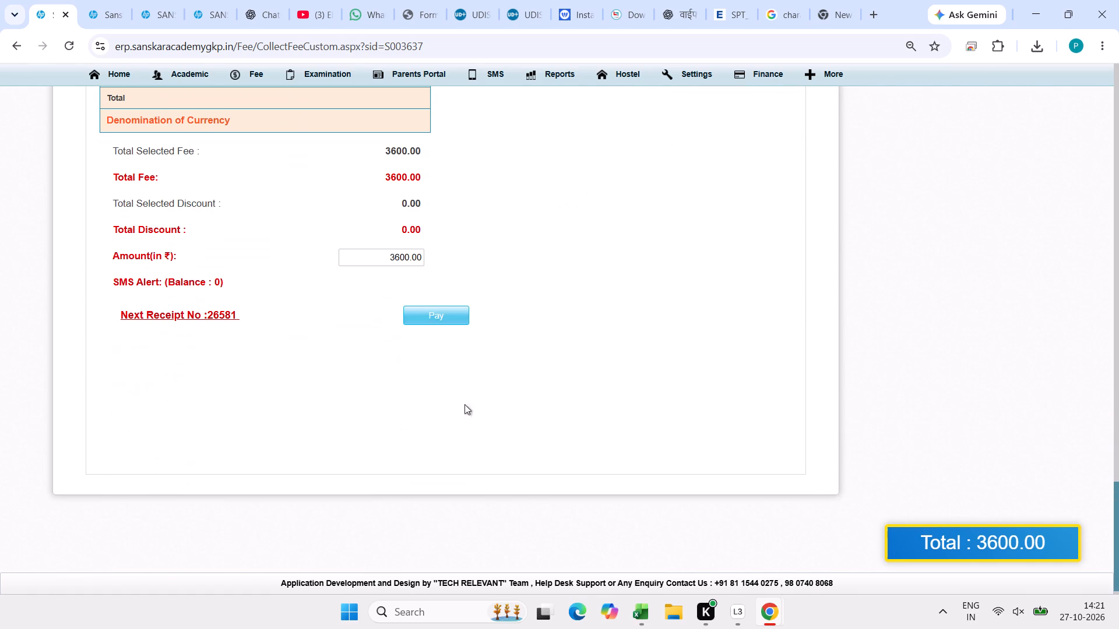
click(447, 279)
click(441, 313)
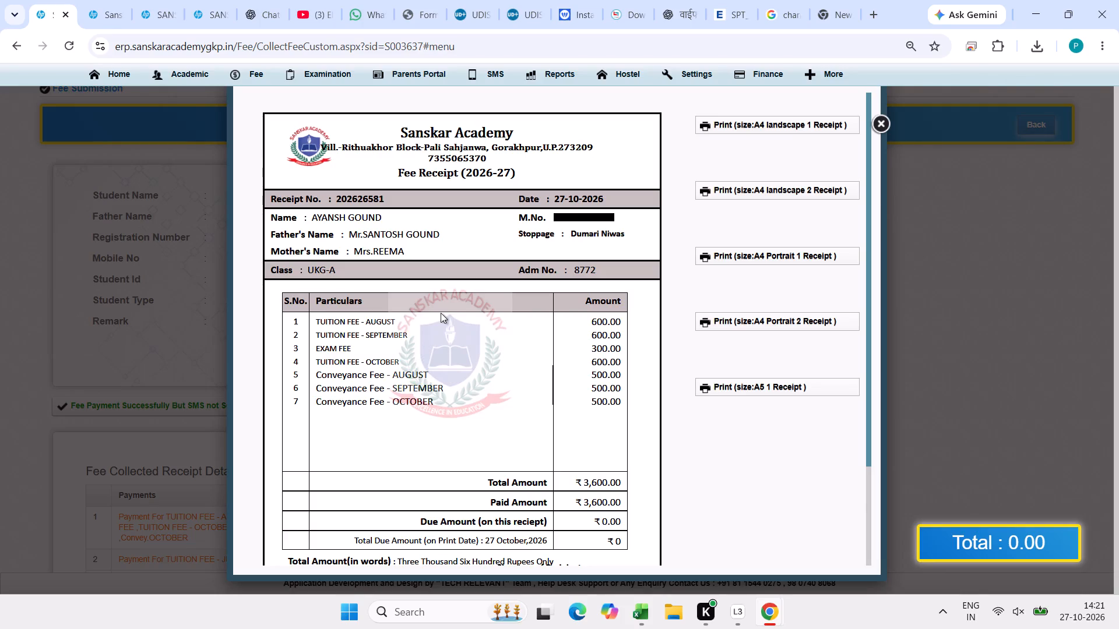
Print the UKG-A sibling's fee receipt in the A4 landscape two-receipt format and close the receipt view.
click(737, 196)
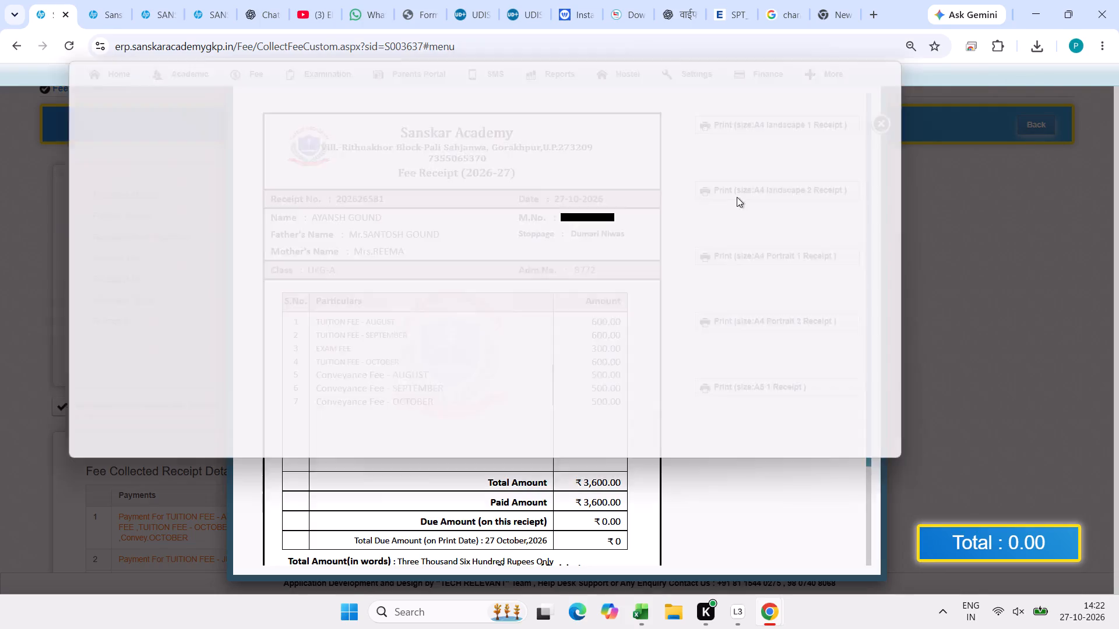
scroll(730, 200, down, 1)
scroll(730, 200, up, 1)
scroll(729, 201, down, 1)
scroll(727, 202, up, 1)
scroll(727, 202, down, 1)
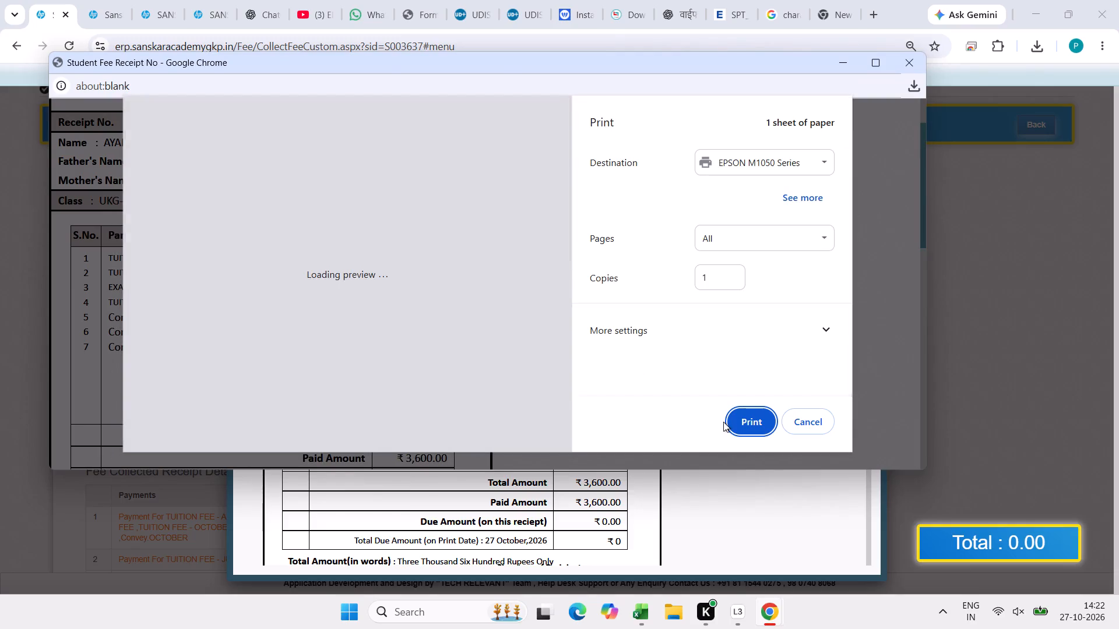
click(733, 420)
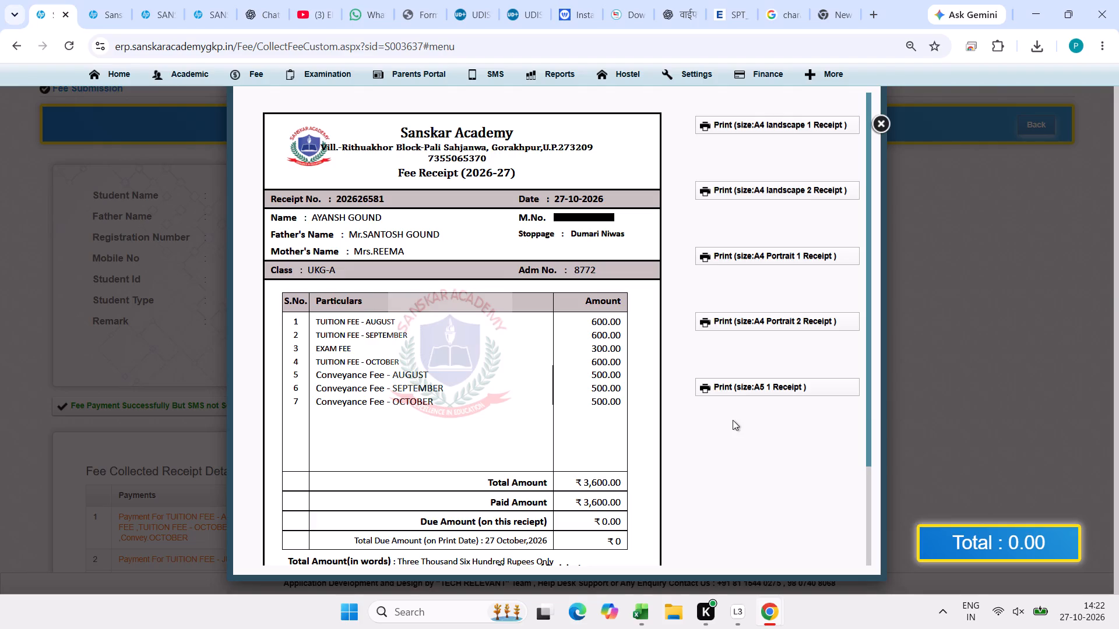
click(875, 128)
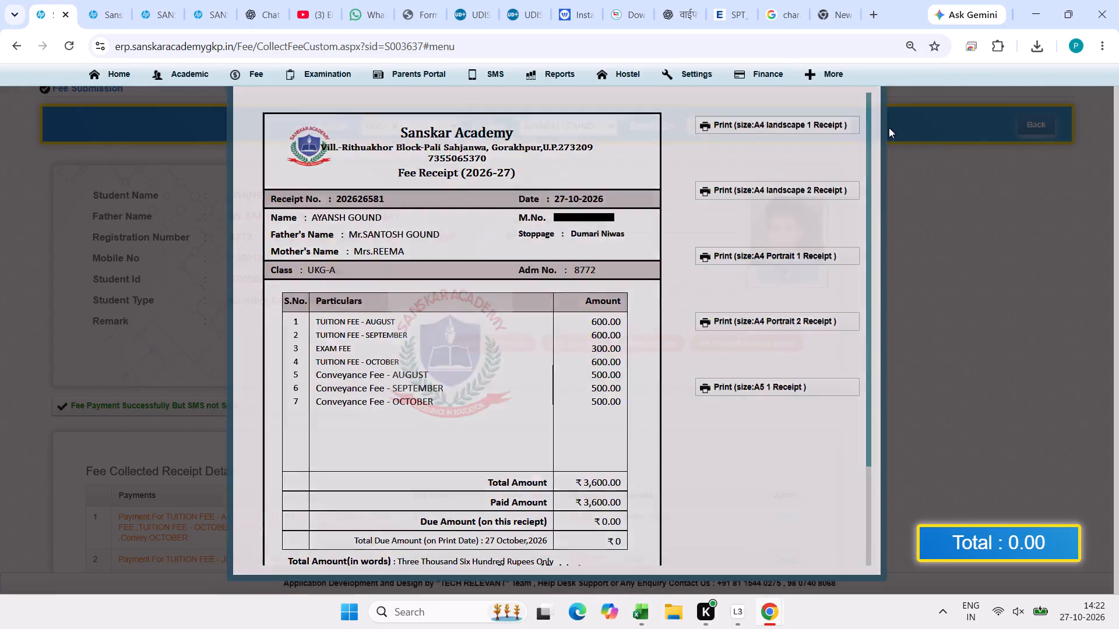
Search for the class I Boys (CBSE) student by first name and open the student's fee payment page.
scroll(954, 143, up, 4)
click(955, 121)
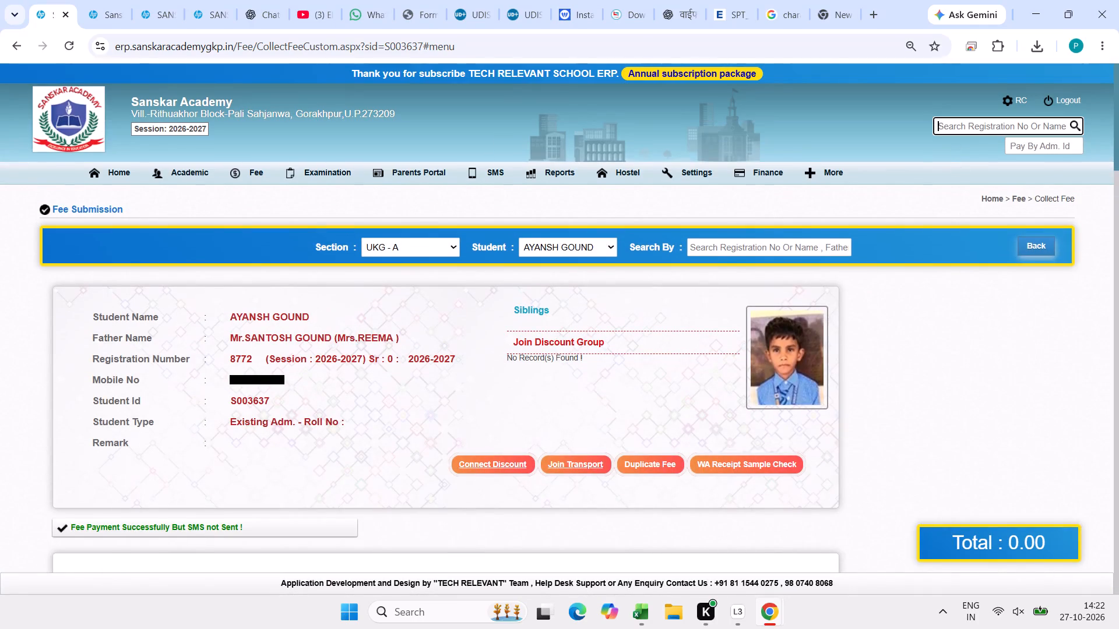
text(bhavesh)
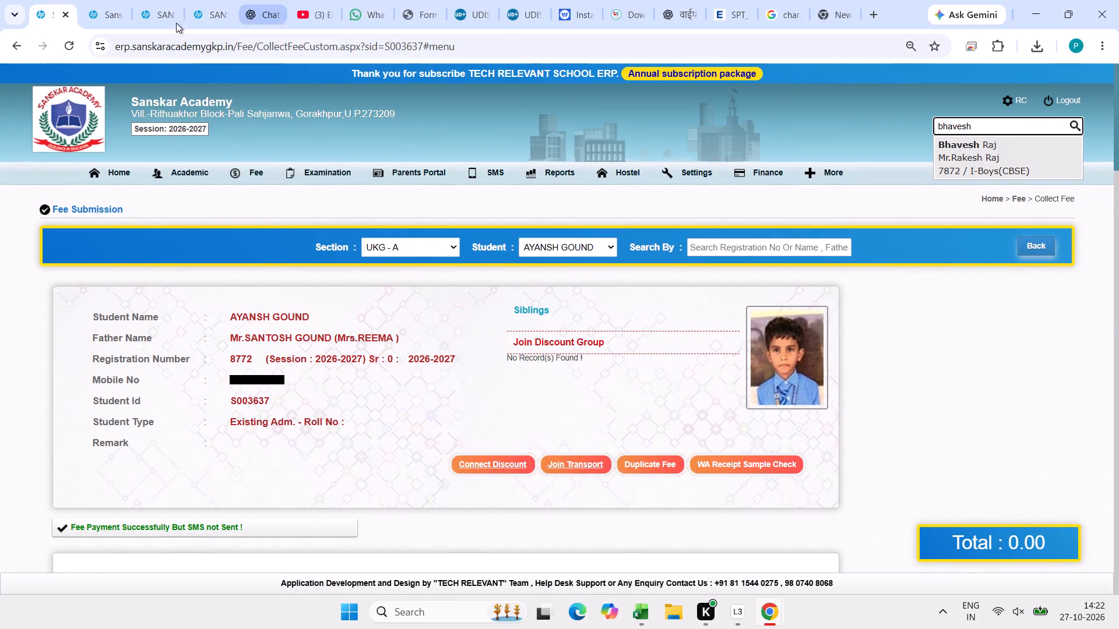
click(998, 149)
scroll(294, 243, down, 2)
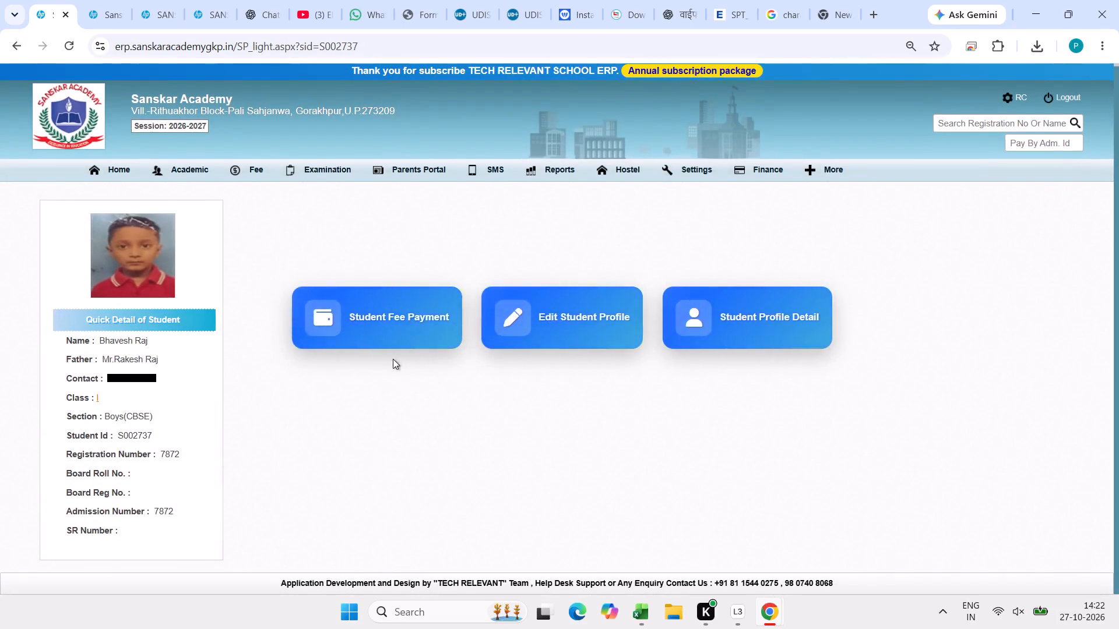
click(398, 312)
Examine the student's collected receipts and the payment status of the tuition, exam and transport fees.
scroll(398, 312, up, 1)
scroll(398, 312, down, 3)
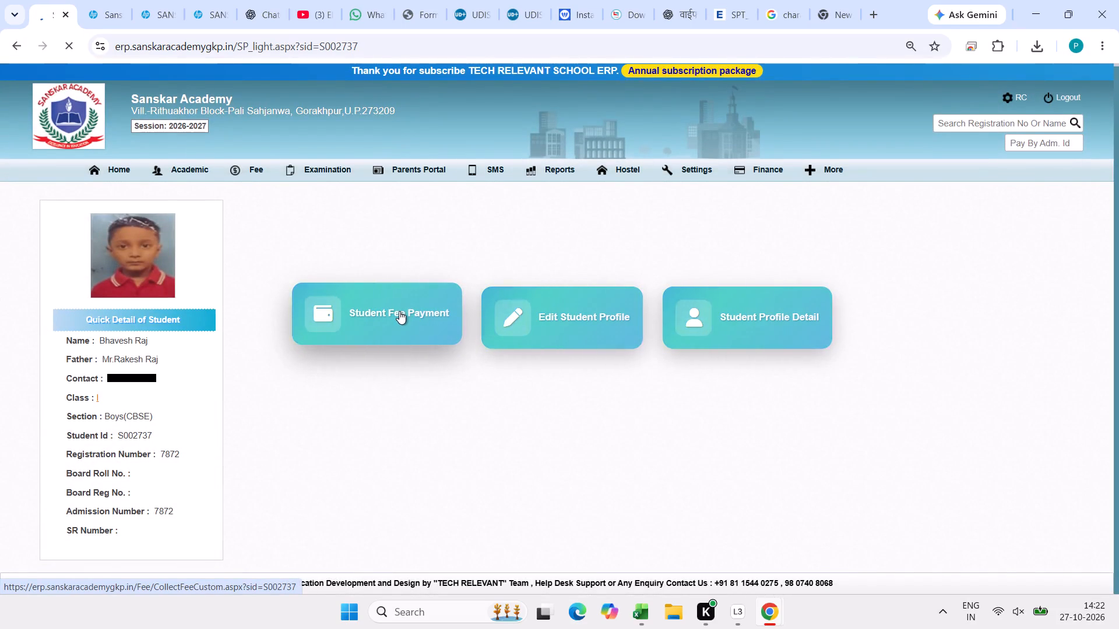
scroll(400, 311, down, 2)
scroll(400, 311, up, 1)
scroll(400, 311, down, 1)
scroll(400, 311, up, 1)
scroll(402, 311, down, 11)
scroll(417, 297, up, 1)
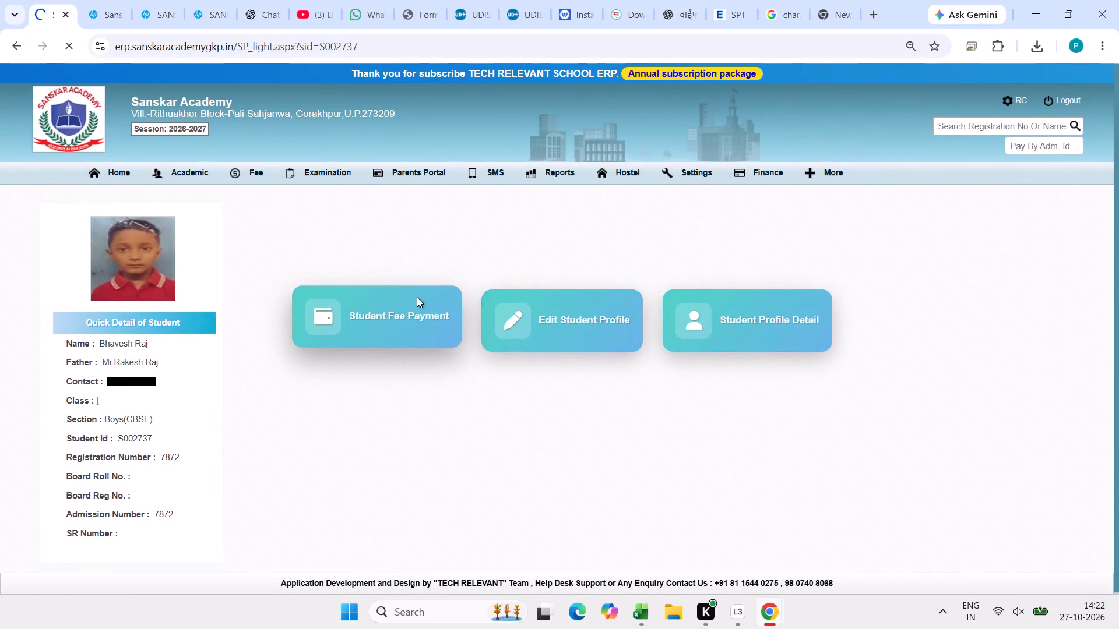
scroll(417, 297, down, 1)
scroll(417, 297, up, 1)
scroll(417, 297, down, 12)
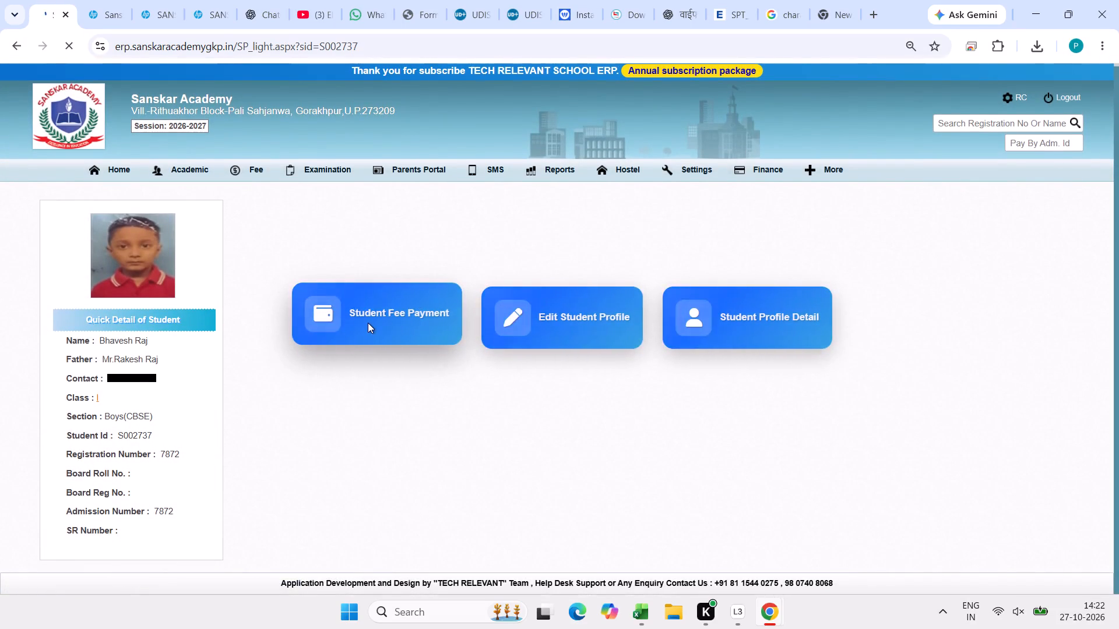
scroll(368, 323, down, 9)
scroll(401, 333, up, 1)
scroll(401, 335, down, 1)
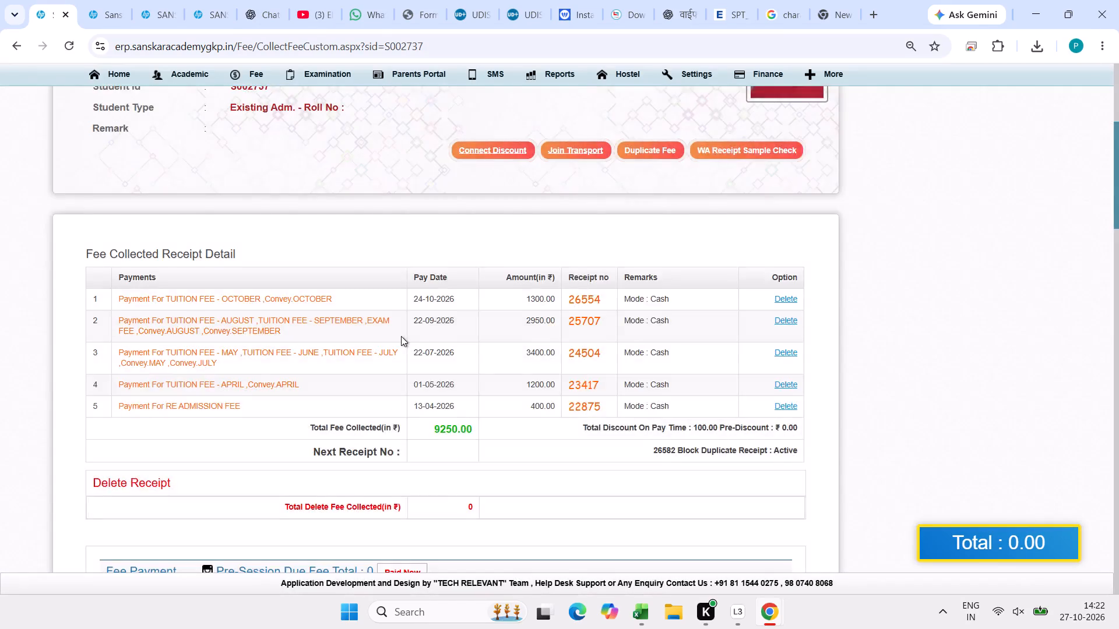
scroll(401, 336, down, 8)
scroll(396, 343, up, 1)
scroll(396, 343, down, 5)
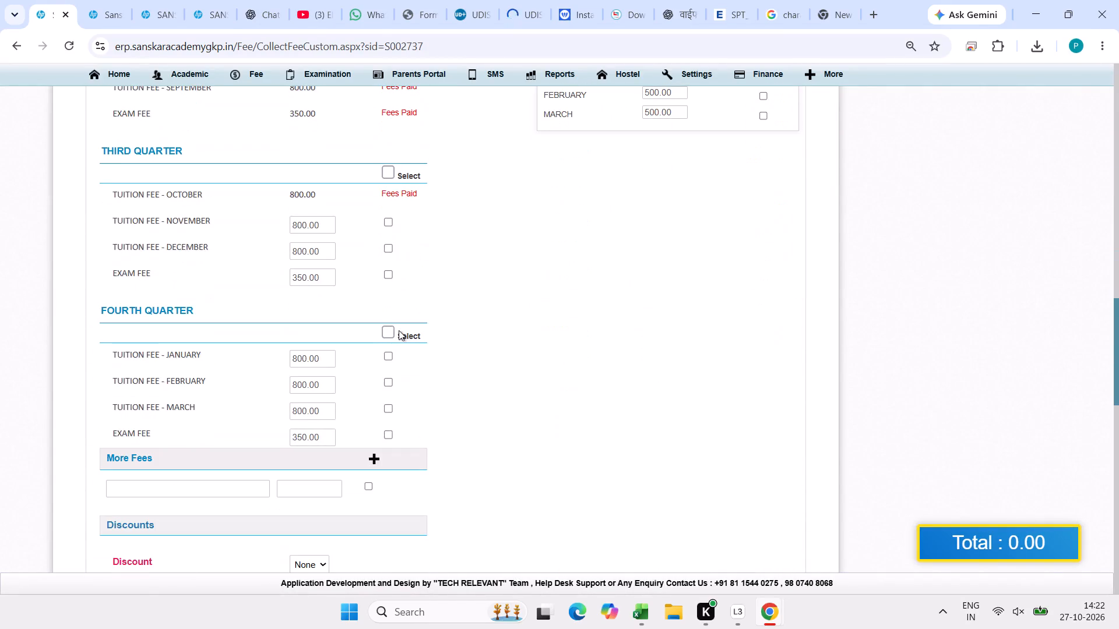
scroll(589, 277, down, 1)
scroll(607, 270, up, 5)
scroll(679, 225, down, 1)
scroll(679, 225, up, 3)
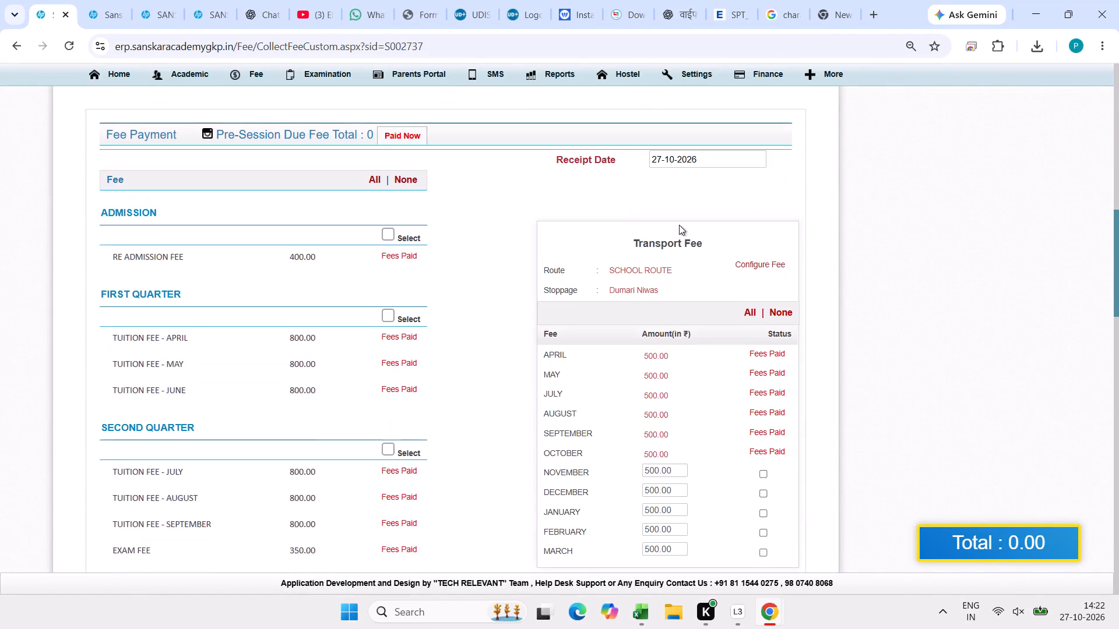
scroll(679, 225, up, 6)
scroll(679, 225, down, 1)
Reprint the October tuition and conveyance receipt dated 24-10-2026 in the A4 landscape two-receipt format, and close the receipt view.
click(591, 224)
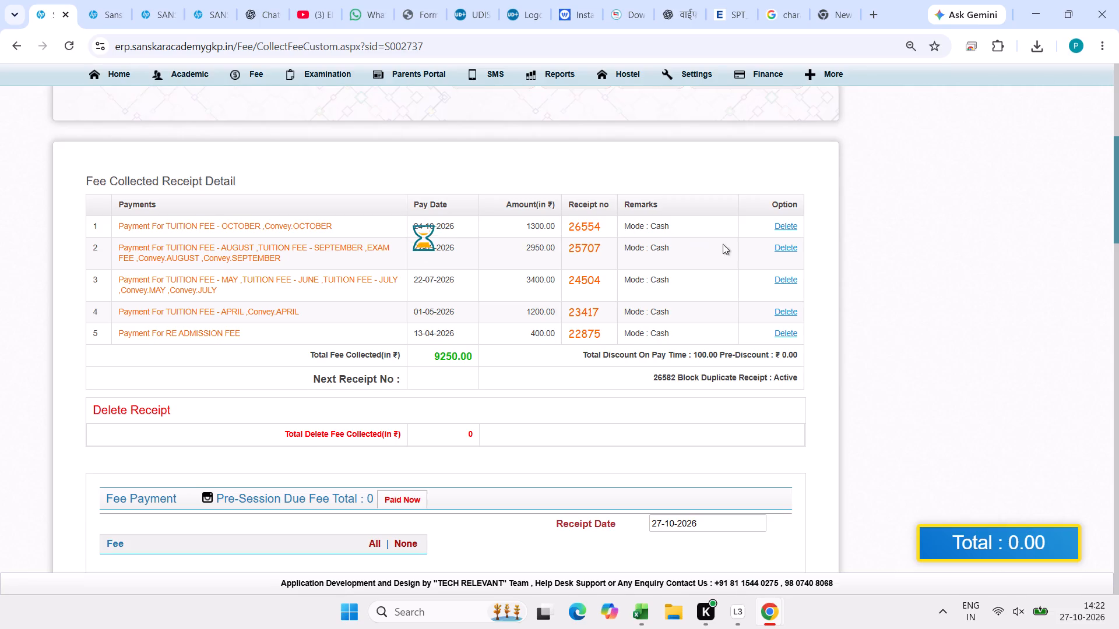
click(764, 186)
scroll(641, 317, up, 1)
scroll(635, 323, down, 4)
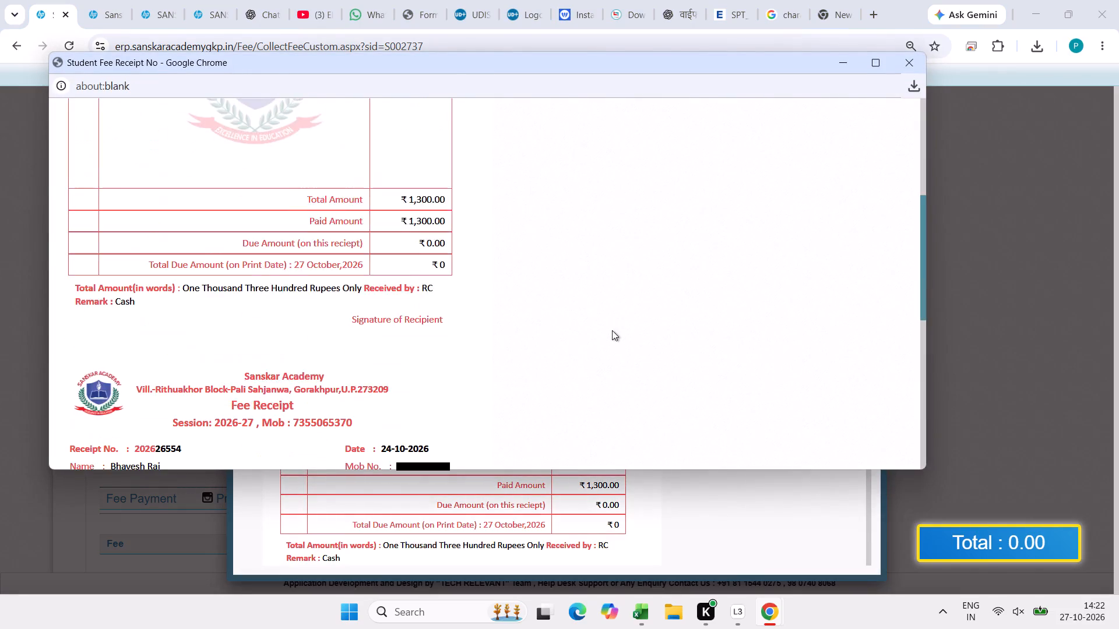
click(752, 419)
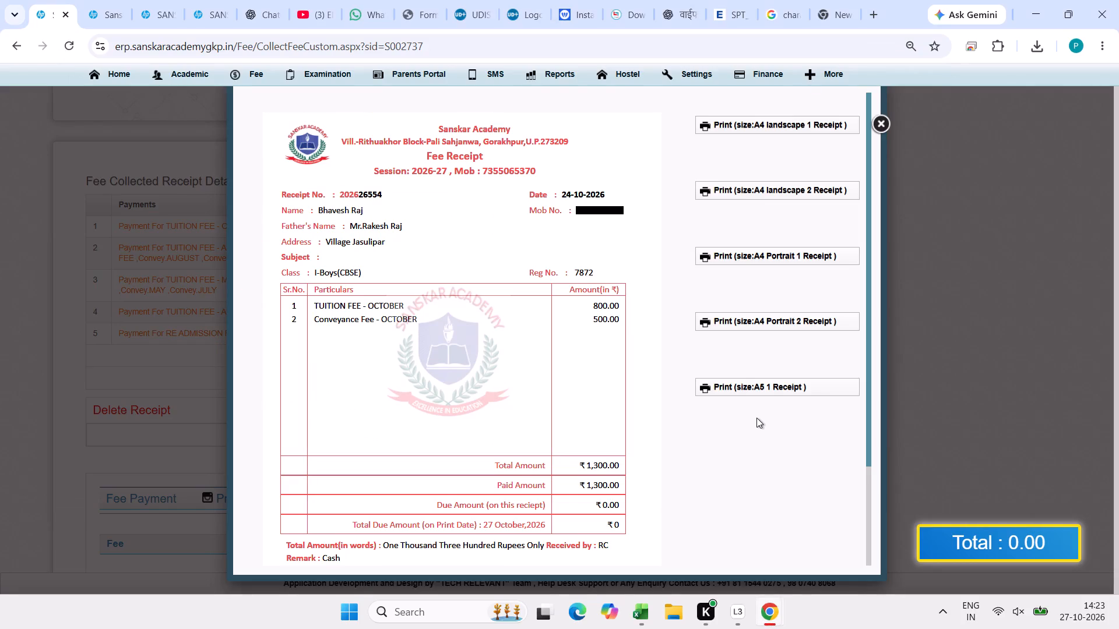
key(Return)
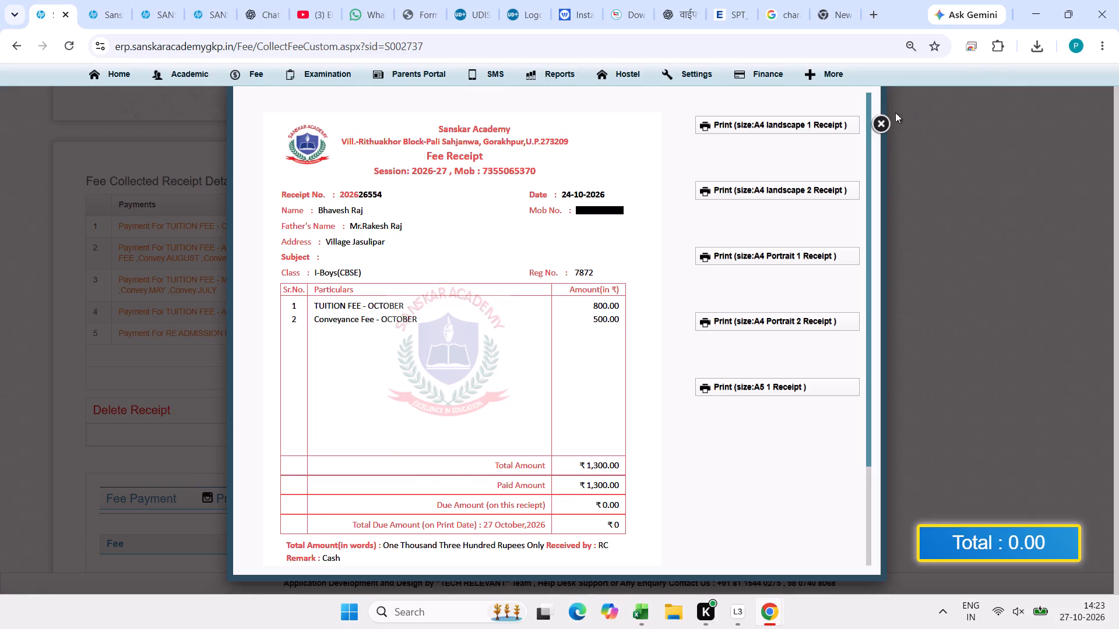
click(881, 117)
Return to the home dashboard and open the session-wise fee collection report.
scroll(240, 307, up, 4)
scroll(240, 307, down, 1)
scroll(240, 307, up, 2)
click(107, 174)
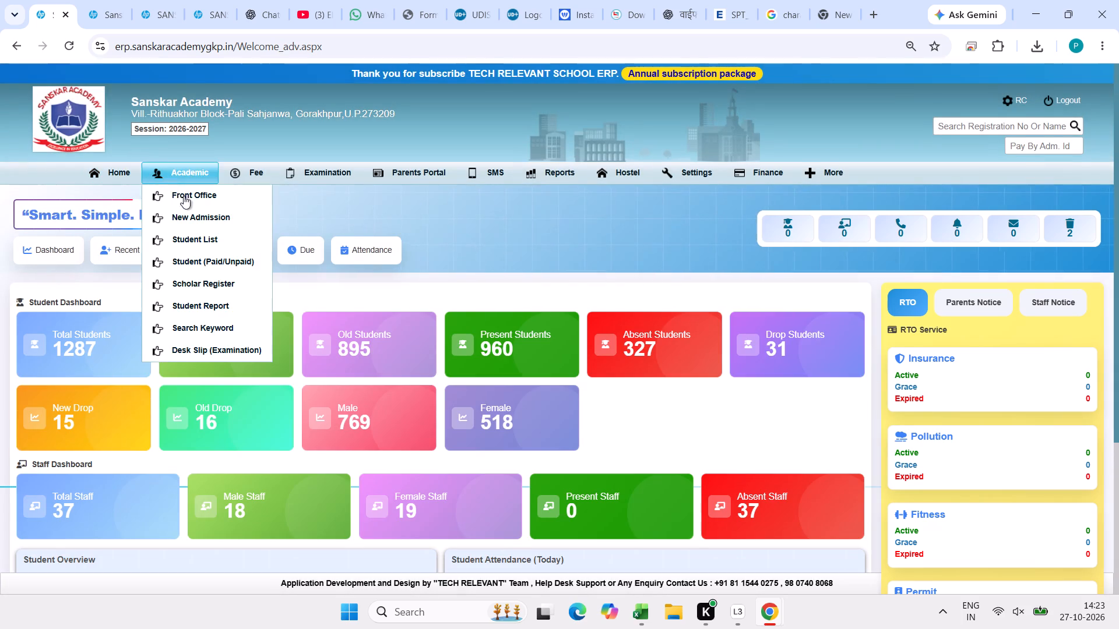
scroll(234, 225, down, 1)
click(249, 183)
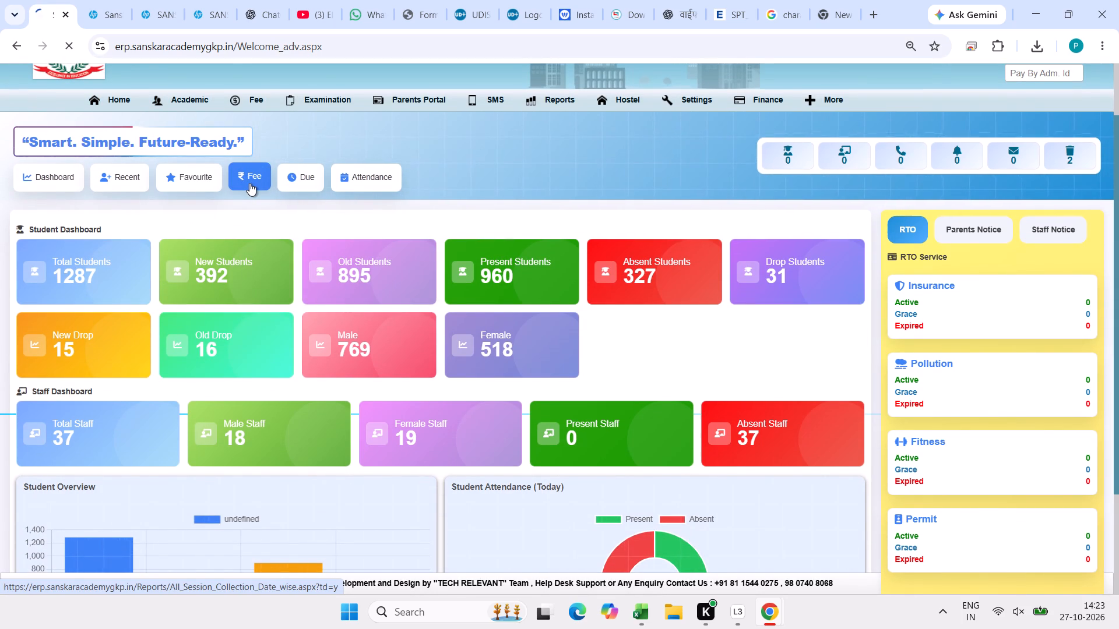
Examine the day's cash and bank fee collections per session and their grand totals in the collection report.
scroll(314, 208, up, 1)
scroll(314, 212, down, 1)
scroll(314, 219, up, 1)
scroll(314, 223, down, 3)
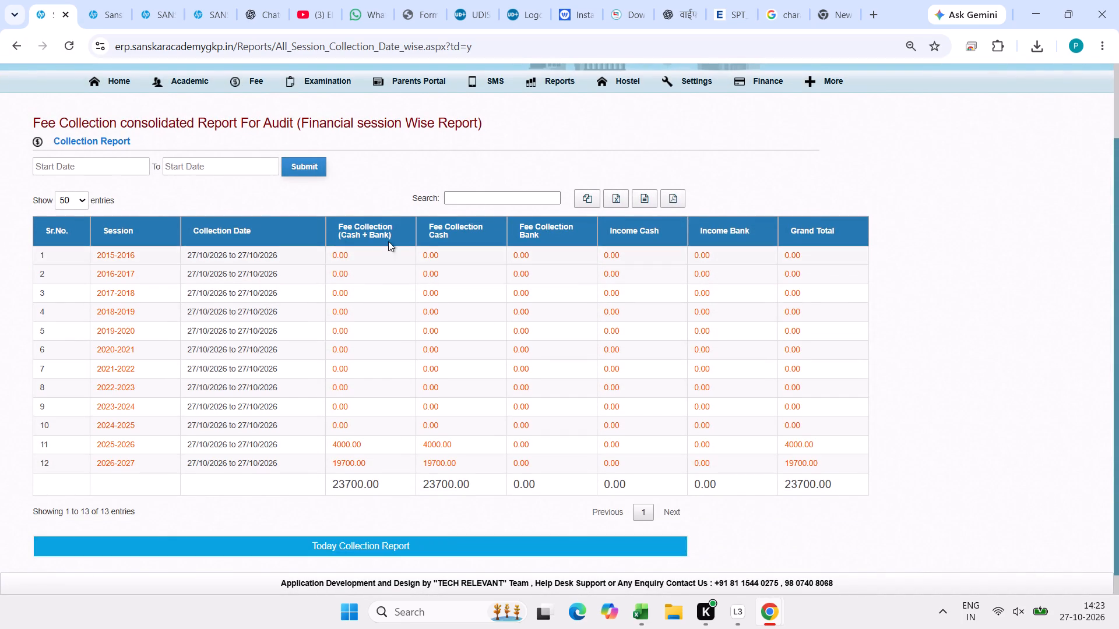
scroll(426, 246, up, 3)
scroll(426, 246, down, 1)
scroll(426, 246, up, 1)
scroll(426, 246, down, 2)
scroll(426, 246, up, 2)
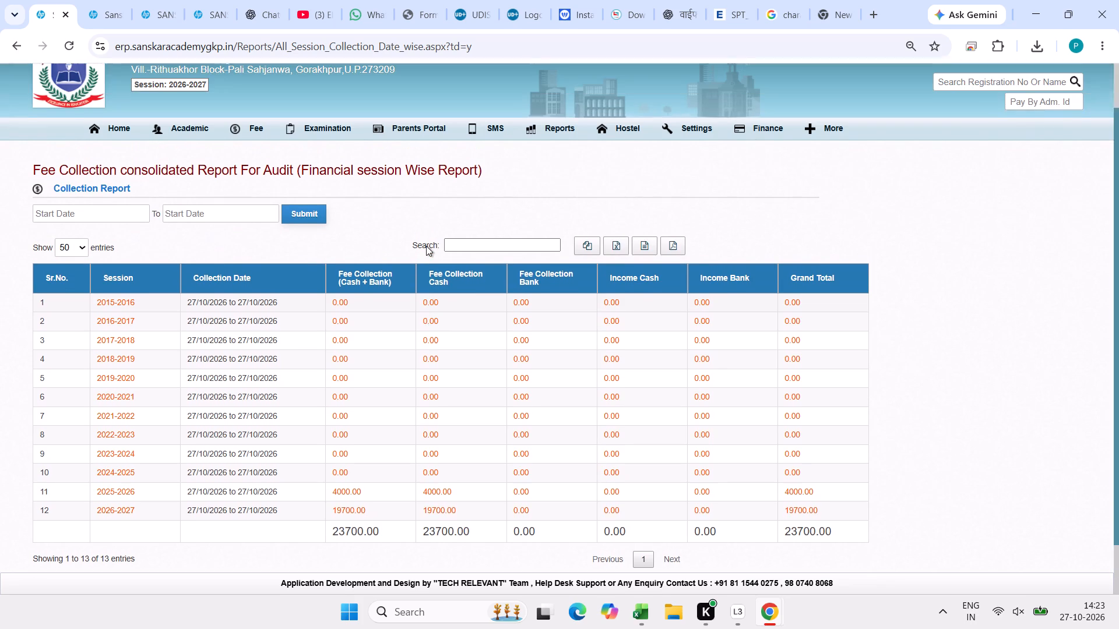
scroll(426, 246, up, 6)
scroll(426, 246, down, 5)
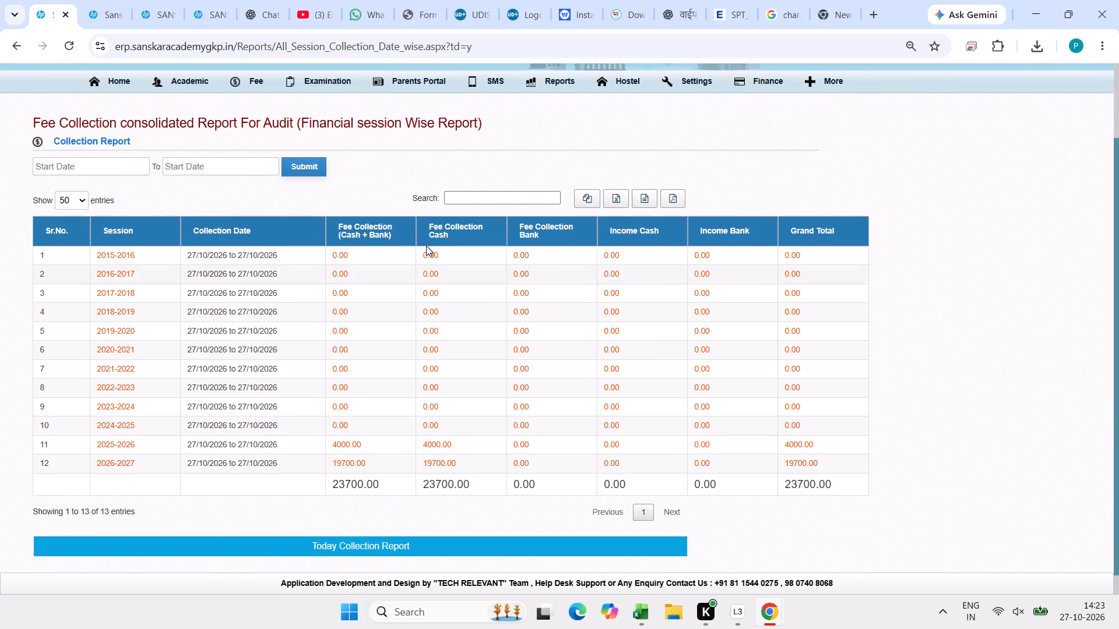
scroll(426, 246, up, 5)
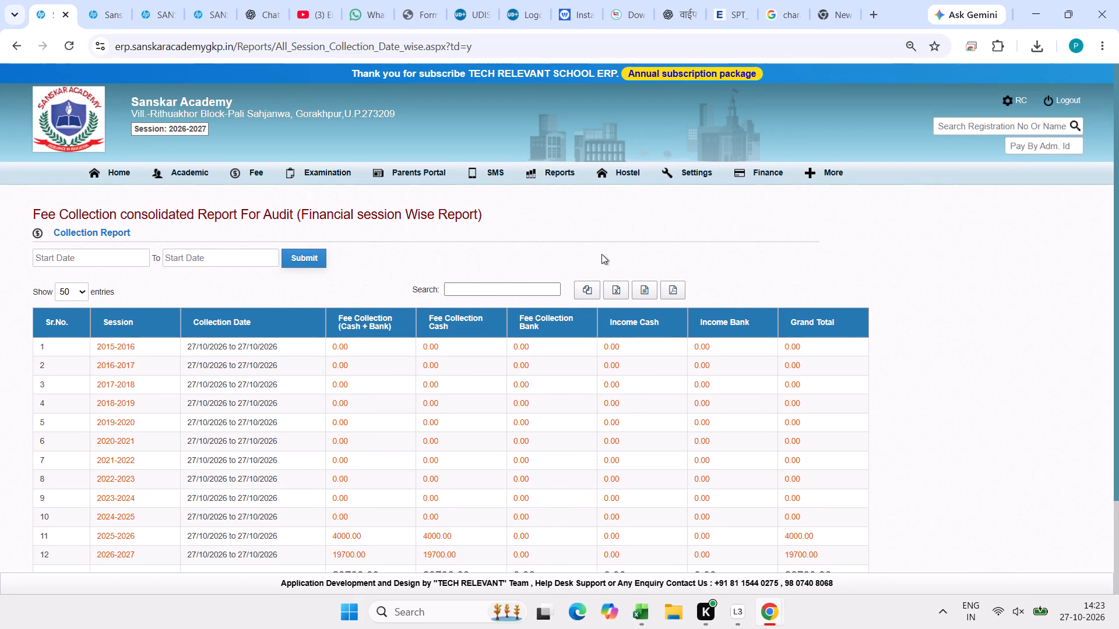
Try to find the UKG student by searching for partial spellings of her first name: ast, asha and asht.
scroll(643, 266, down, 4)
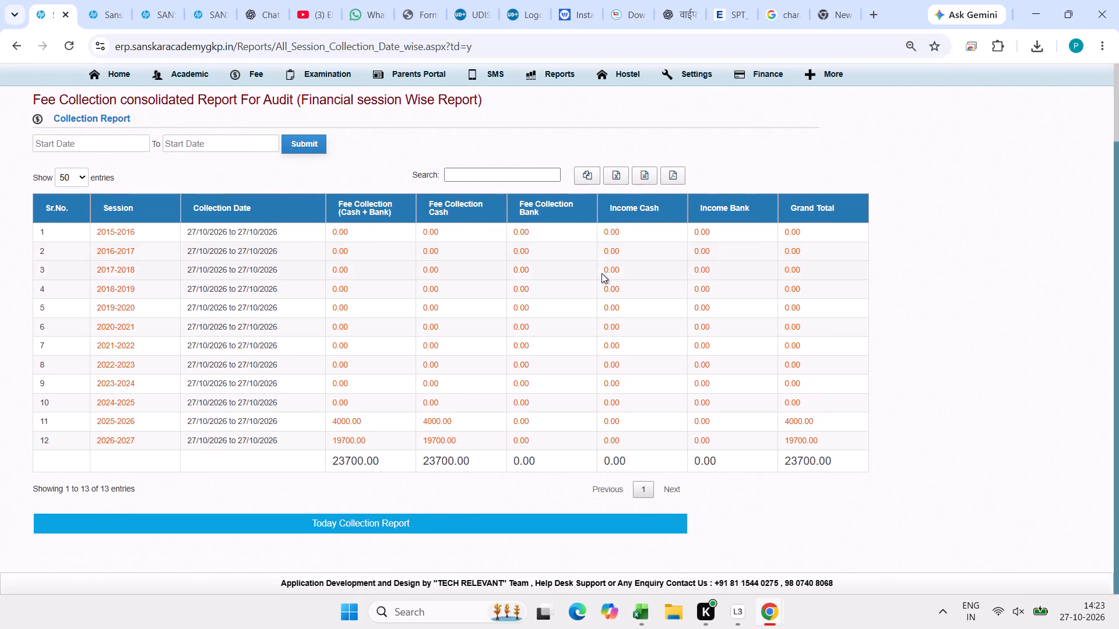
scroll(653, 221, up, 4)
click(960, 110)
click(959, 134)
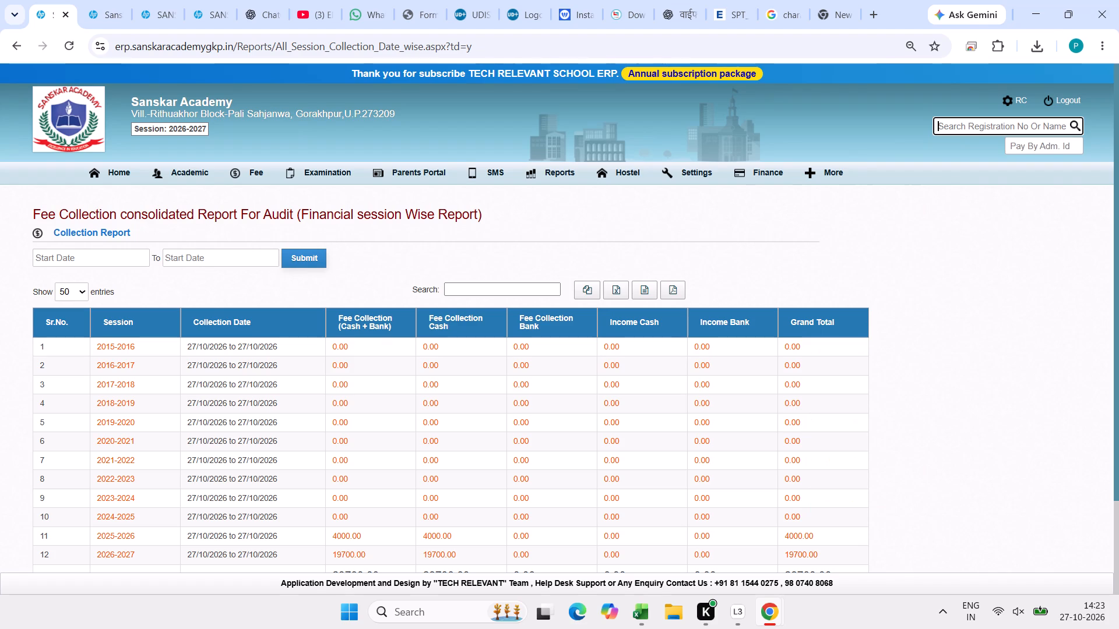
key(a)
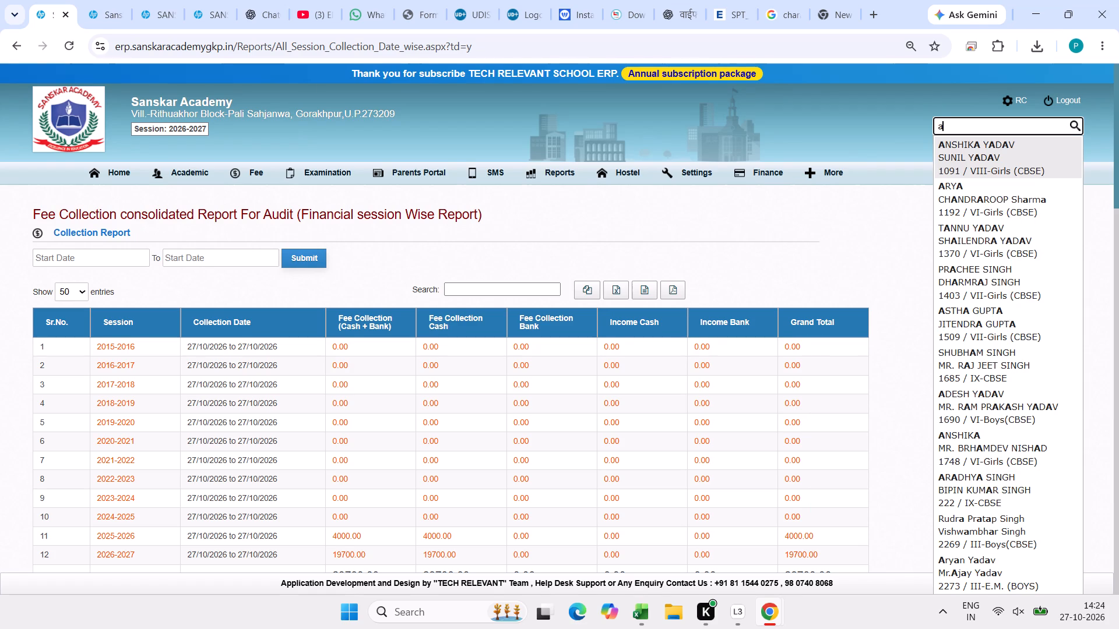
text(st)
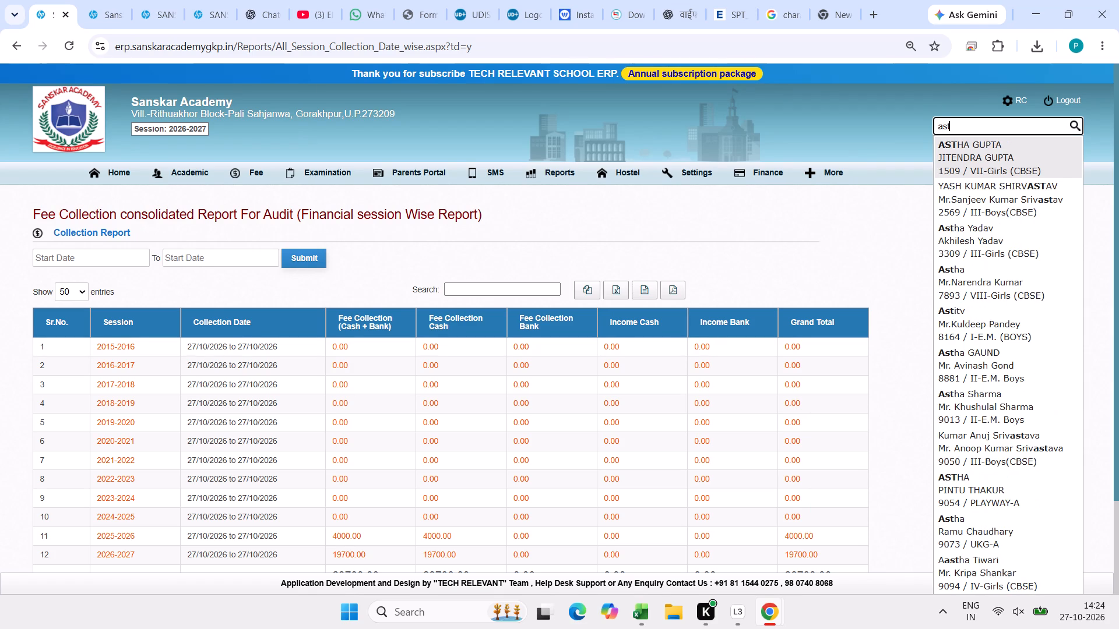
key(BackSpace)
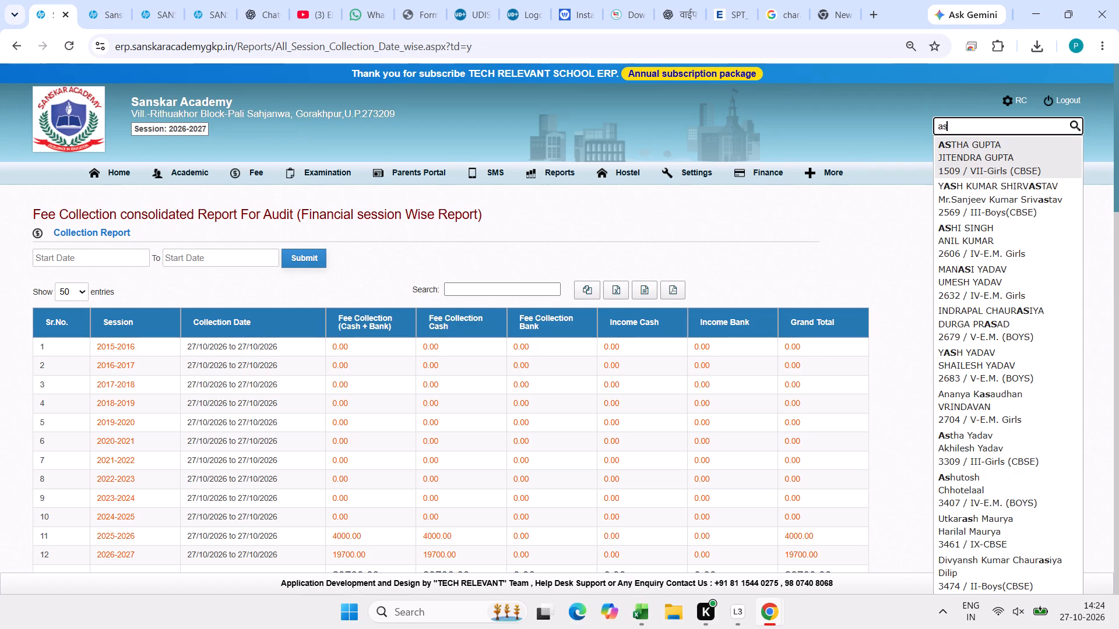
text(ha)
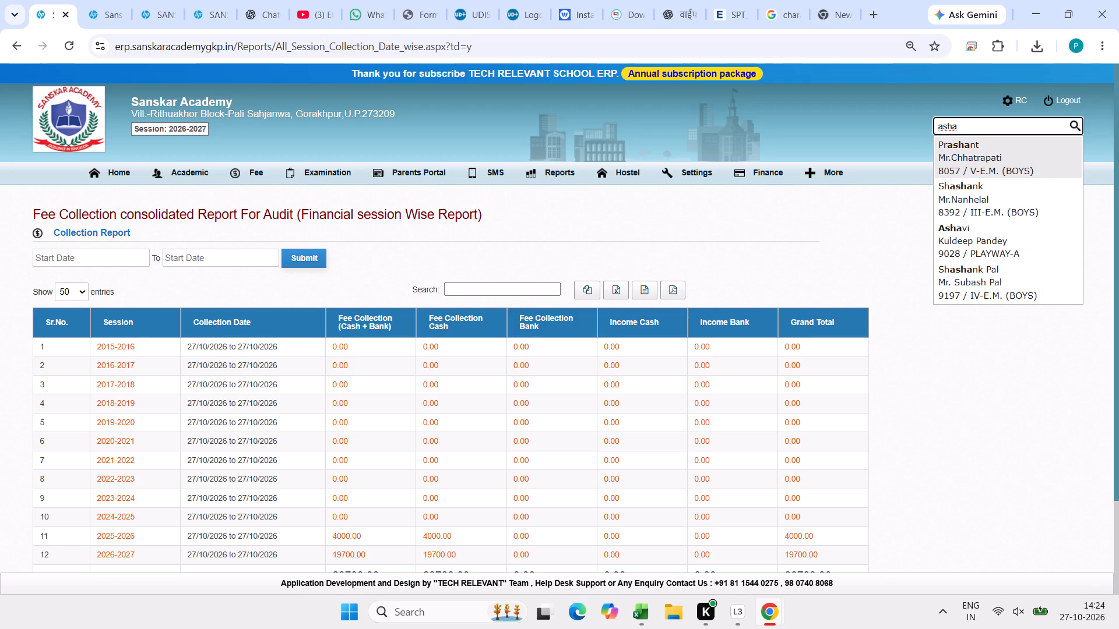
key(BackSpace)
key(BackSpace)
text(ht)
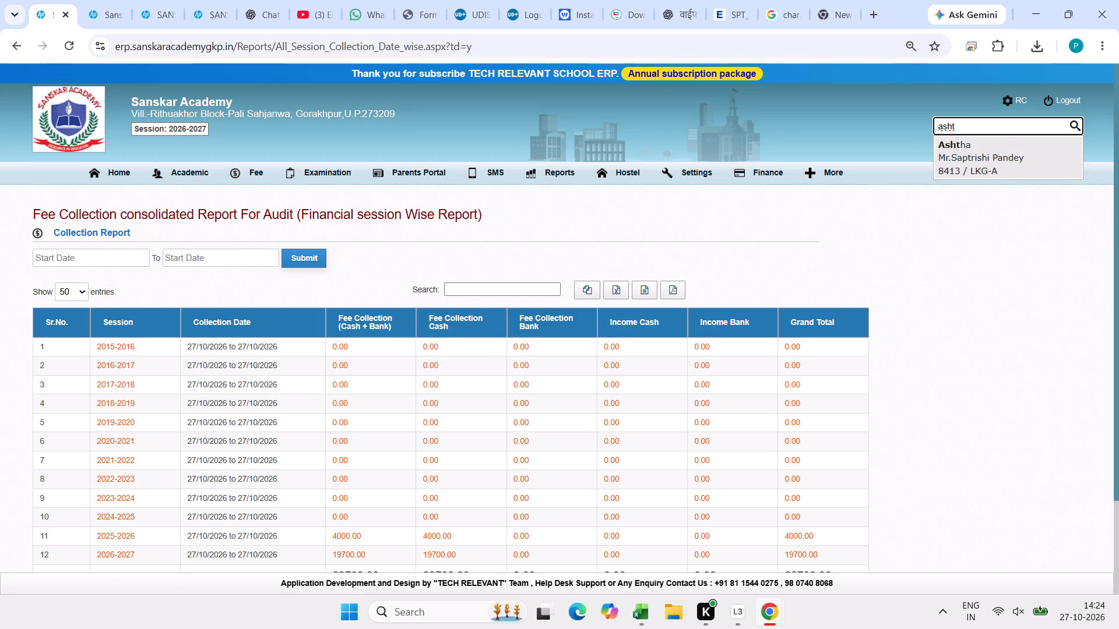
Search the students by the father's first name, ramu, and open the fee payment page of the UKG-A student.
key(BackSpace)
key(BackSpace)
key(BackSpace)
key(BackSpace)
text(ramu)
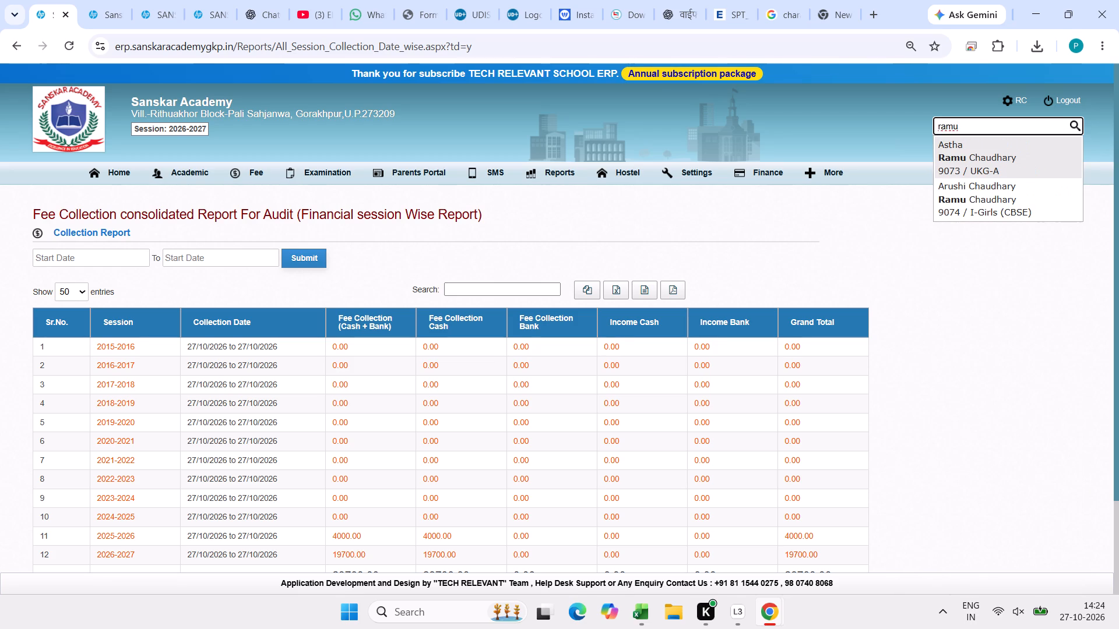
click(958, 167)
click(376, 317)
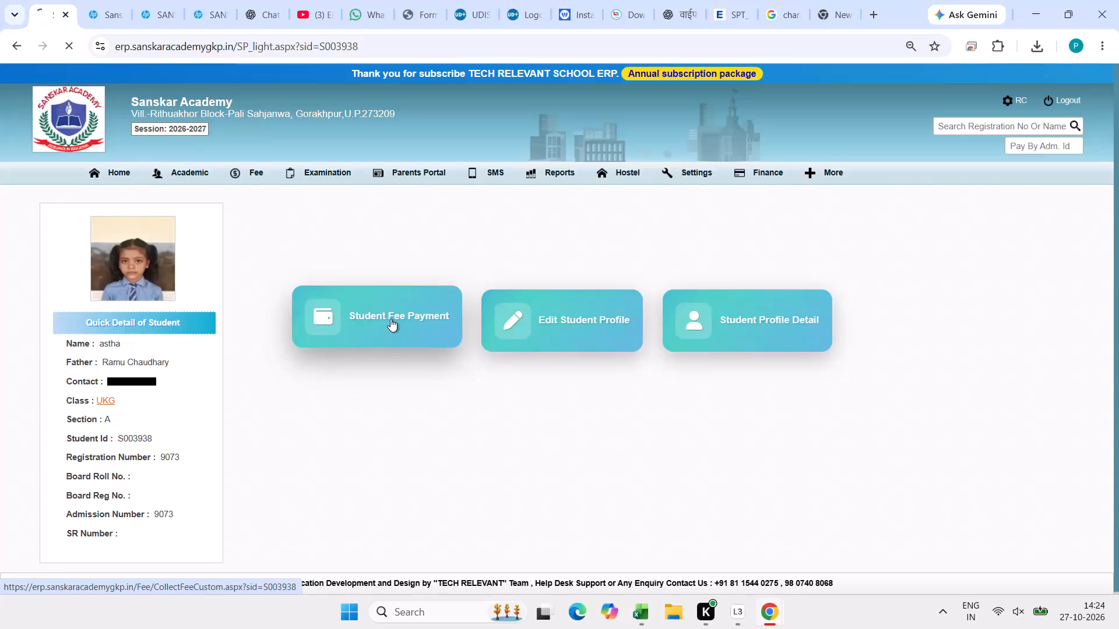
Reprint the UKG-A student's July to March fee receipt dated 22-10-2026 in the A4 landscape two-receipt format, and close the receipt view.
scroll(368, 396, down, 1)
scroll(356, 396, up, 1)
scroll(354, 396, down, 3)
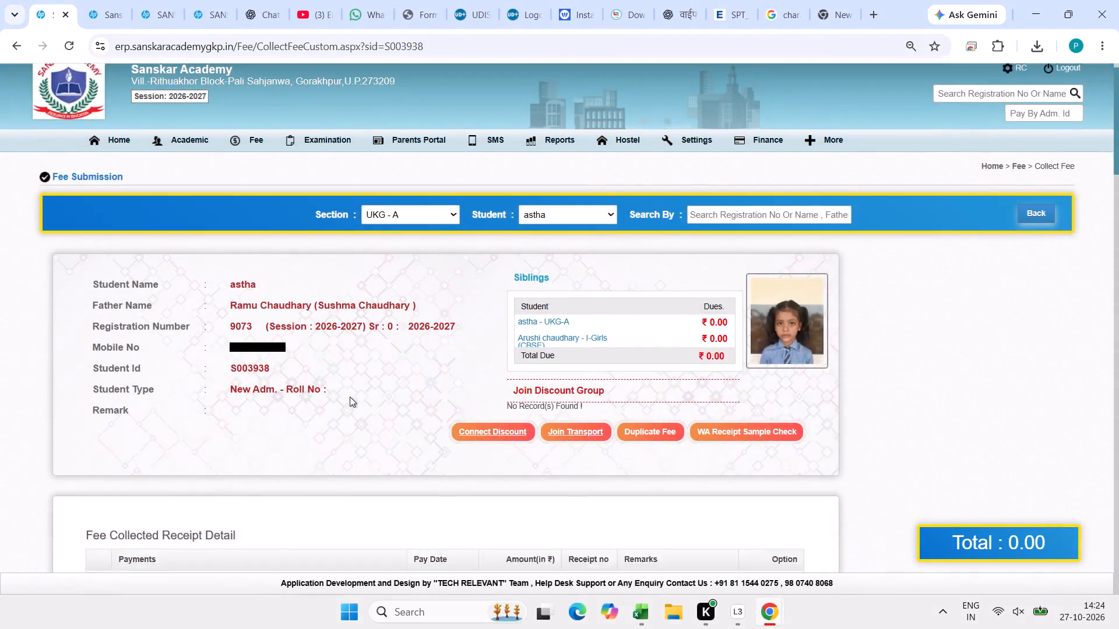
scroll(350, 397, up, 1)
scroll(404, 417, down, 2)
click(589, 297)
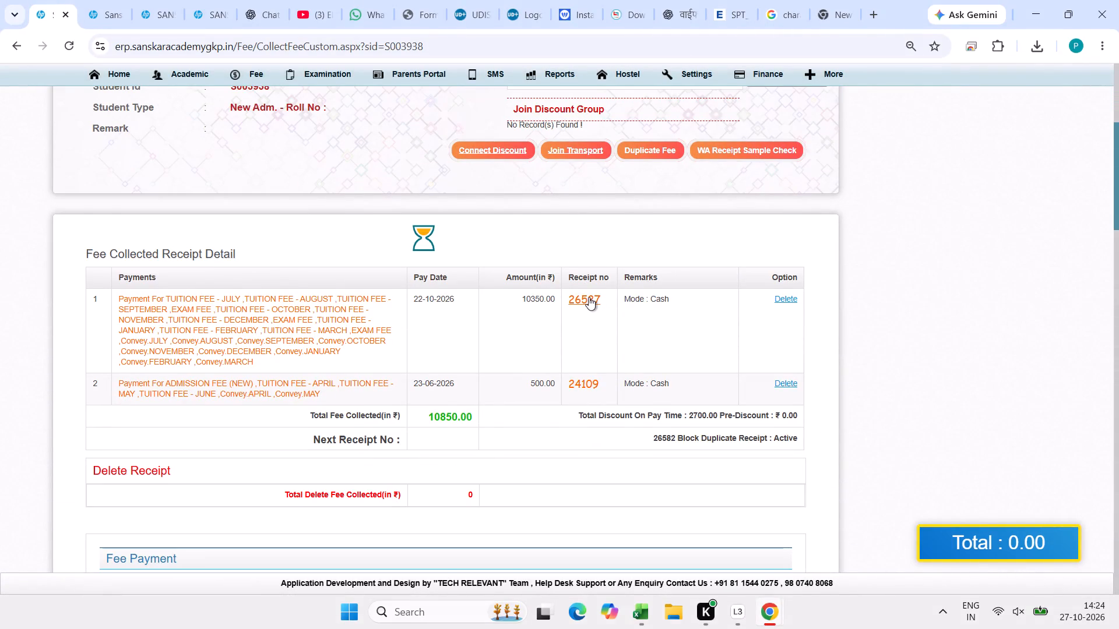
scroll(589, 297, up, 5)
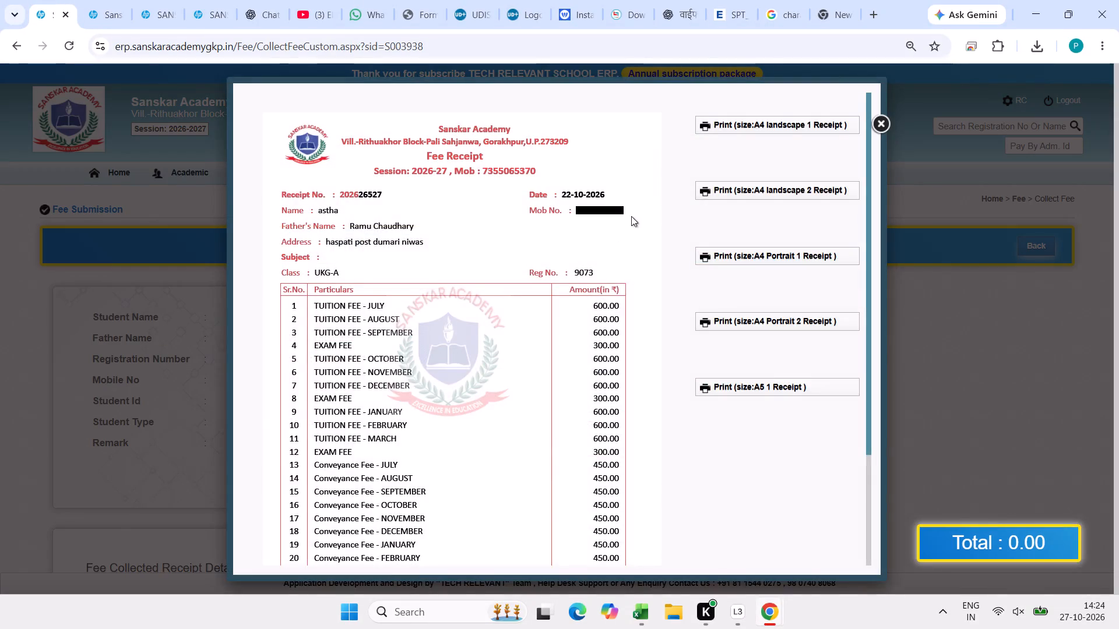
click(744, 183)
scroll(743, 205, down, 2)
scroll(739, 220, up, 1)
scroll(737, 222, down, 2)
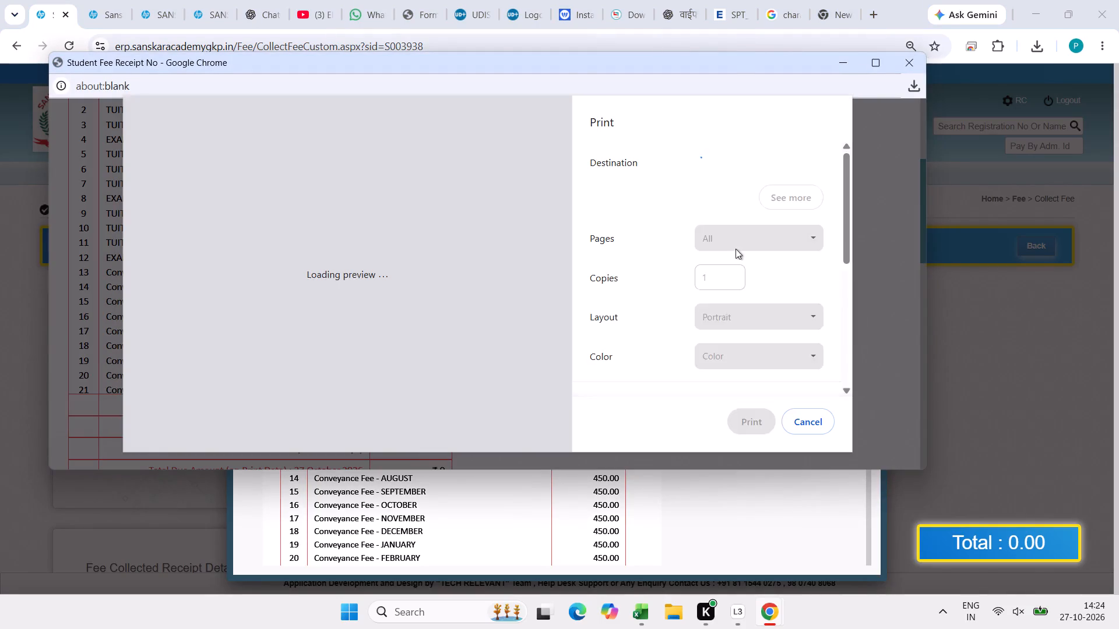
click(744, 419)
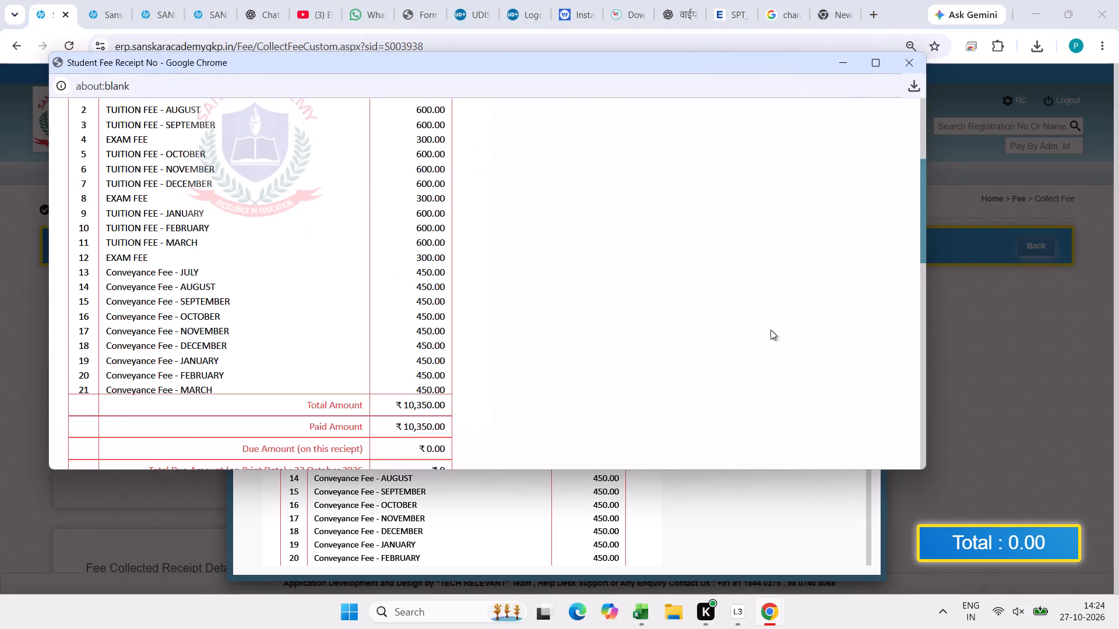
click(914, 73)
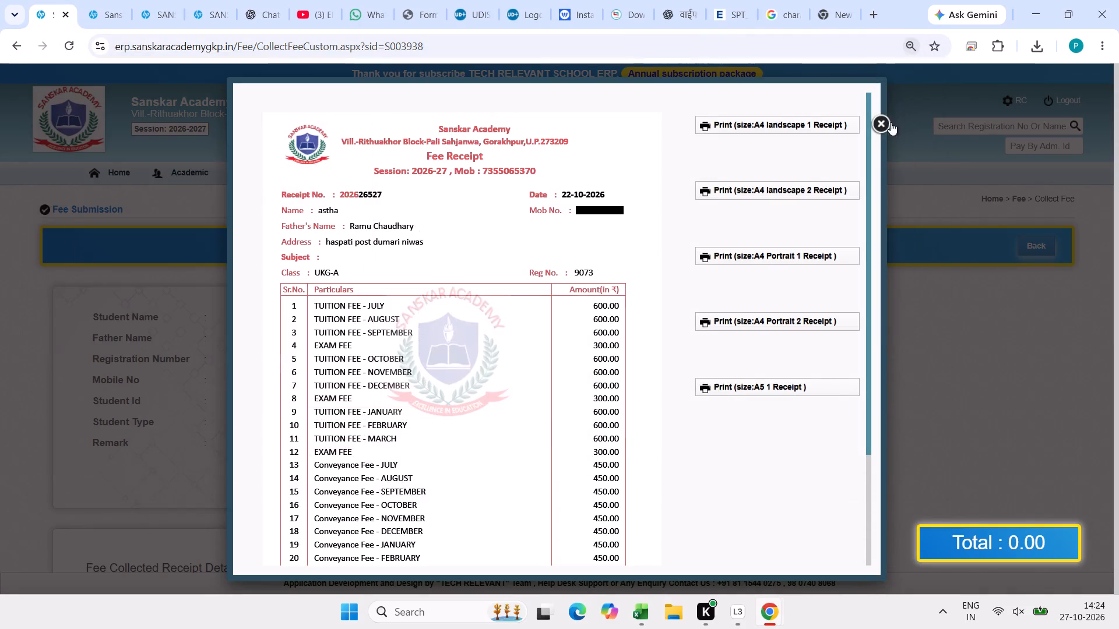
click(883, 130)
Open the class I-Girls sibling's fee page and examine her collected receipts and fee payment status.
click(578, 370)
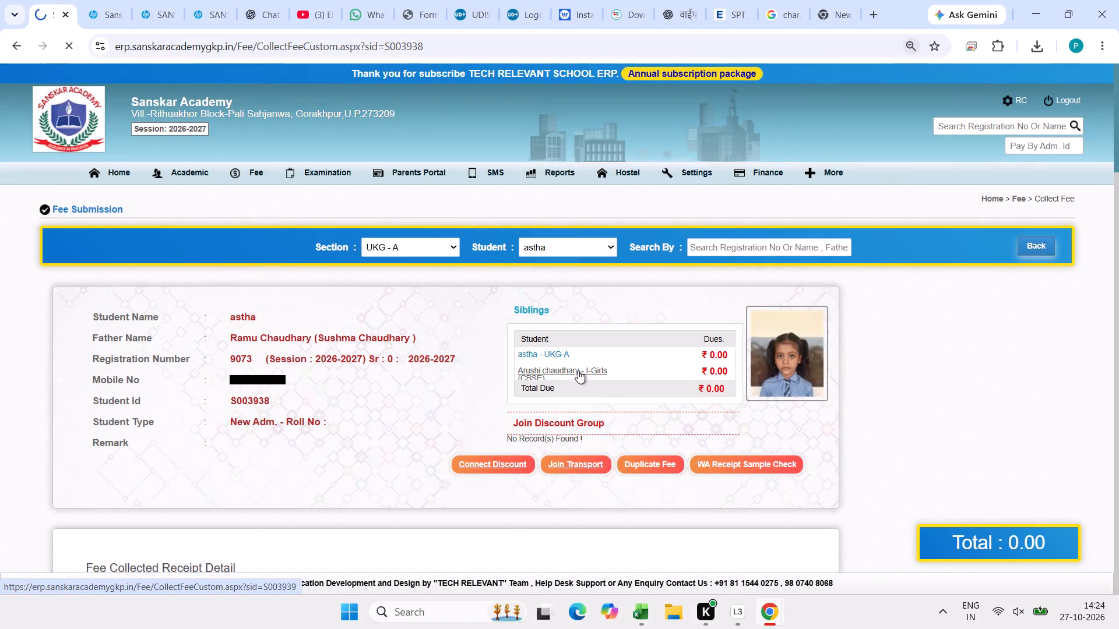
scroll(578, 370, down, 3)
scroll(578, 372, up, 1)
scroll(578, 372, down, 3)
scroll(534, 387, up, 1)
scroll(534, 387, down, 1)
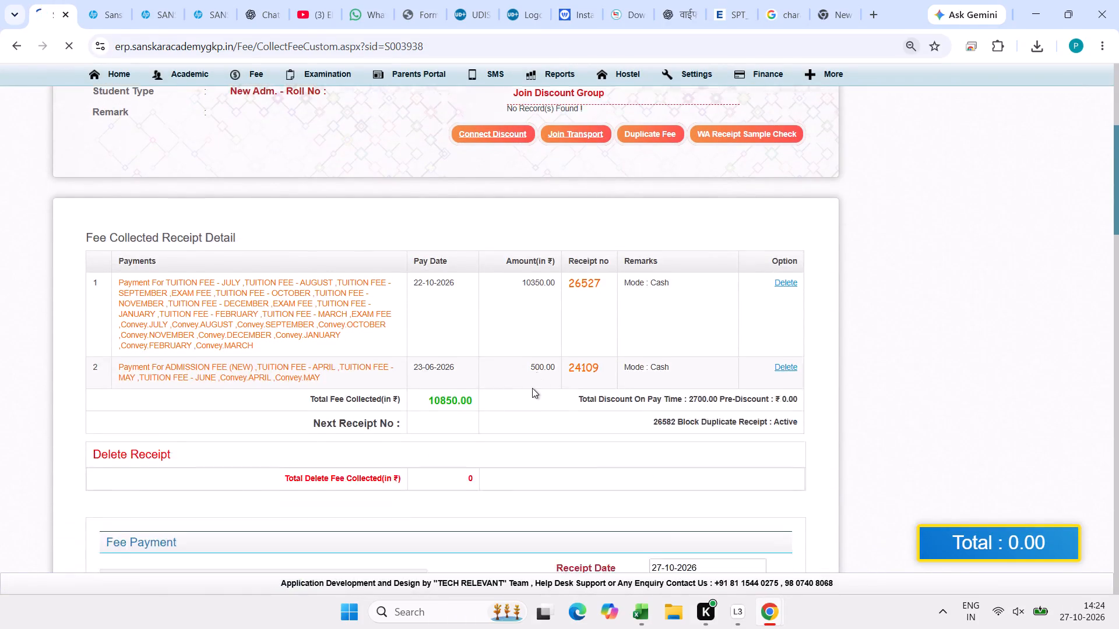
scroll(532, 388, up, 1)
scroll(531, 388, down, 3)
scroll(531, 388, up, 1)
scroll(531, 388, down, 5)
scroll(531, 388, up, 1)
scroll(531, 388, down, 5)
scroll(513, 402, up, 1)
scroll(509, 403, down, 2)
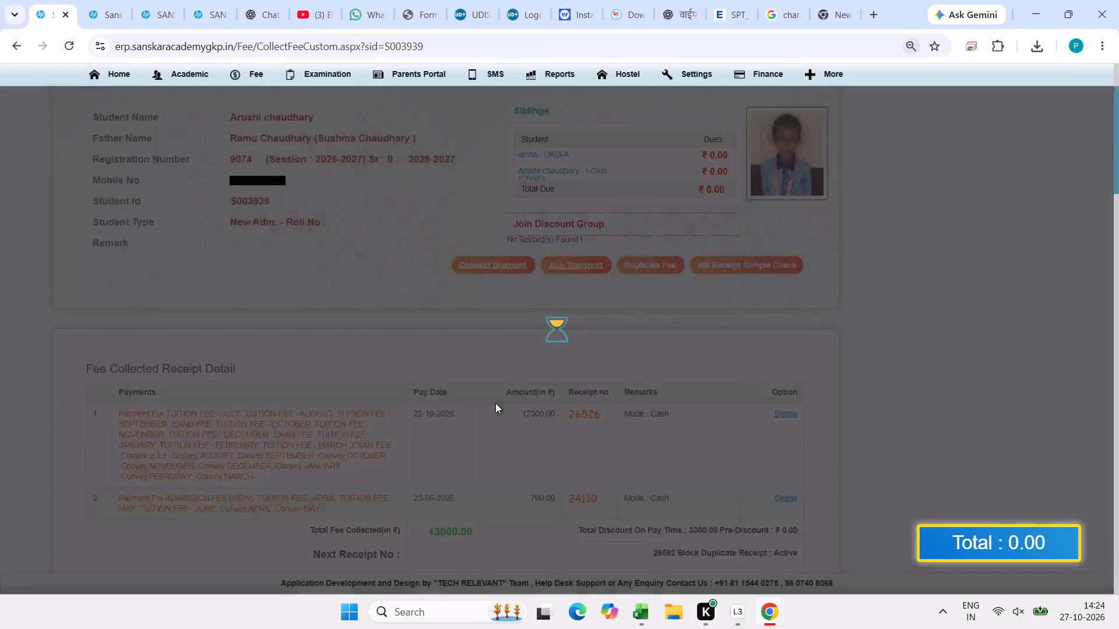
scroll(474, 415, down, 5)
scroll(442, 426, up, 1)
scroll(441, 457, down, 3)
scroll(441, 457, up, 1)
scroll(441, 455, down, 1)
scroll(462, 430, up, 1)
scroll(462, 430, down, 1)
scroll(462, 430, up, 3)
scroll(491, 389, down, 1)
scroll(491, 389, up, 3)
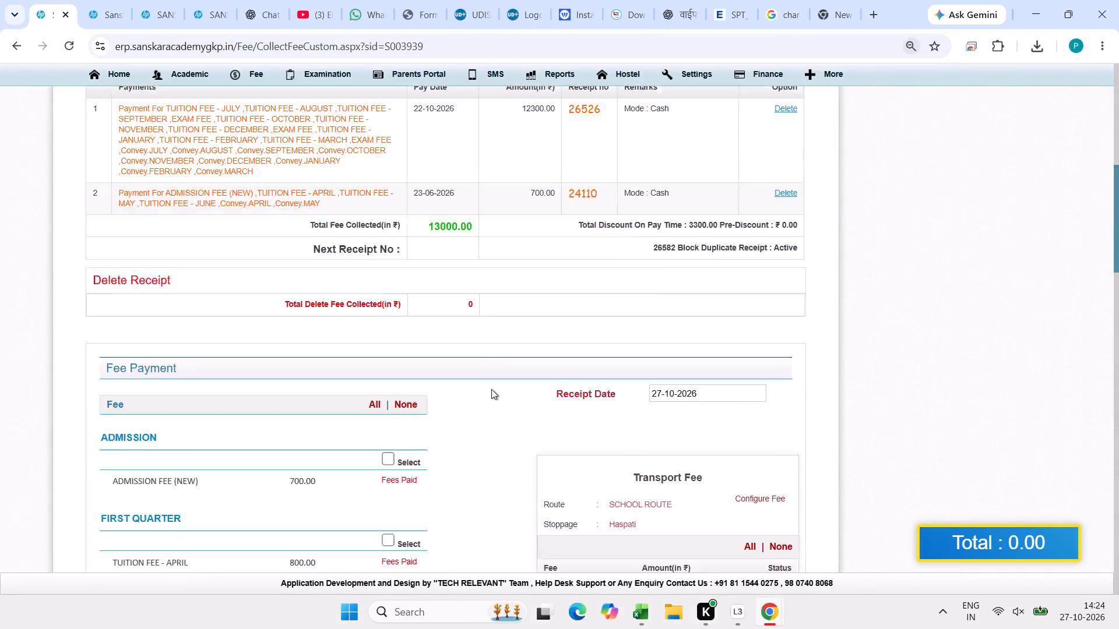
Reprint only page 1 of the sibling's July to March fee receipt dated 22-10-2026 in the A4 landscape two-receipt format.
scroll(491, 389, up, 1)
click(587, 225)
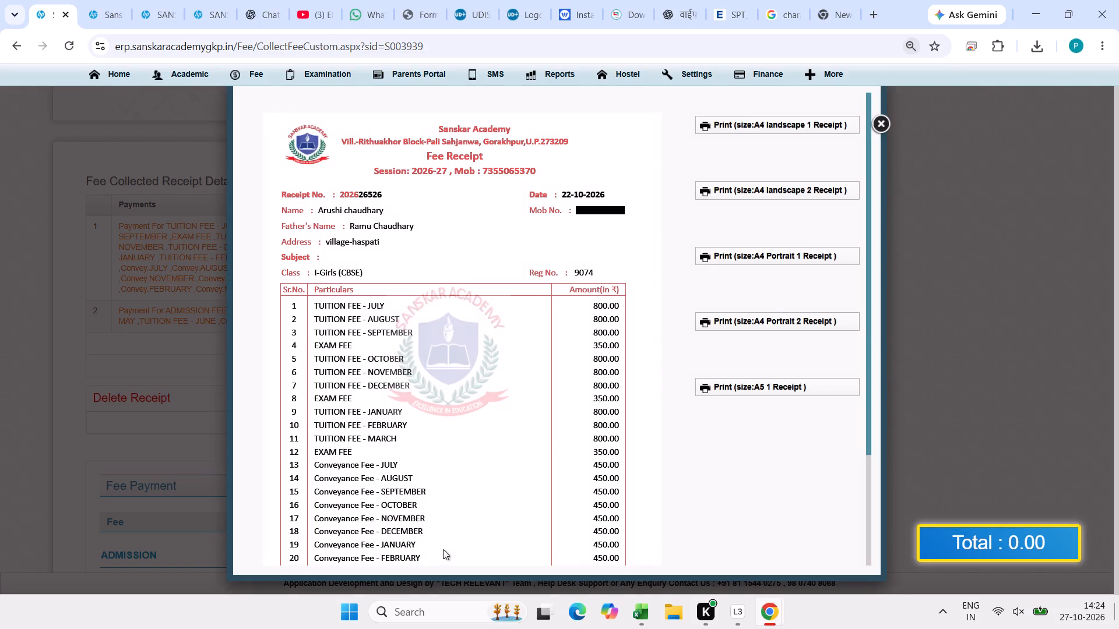
click(725, 185)
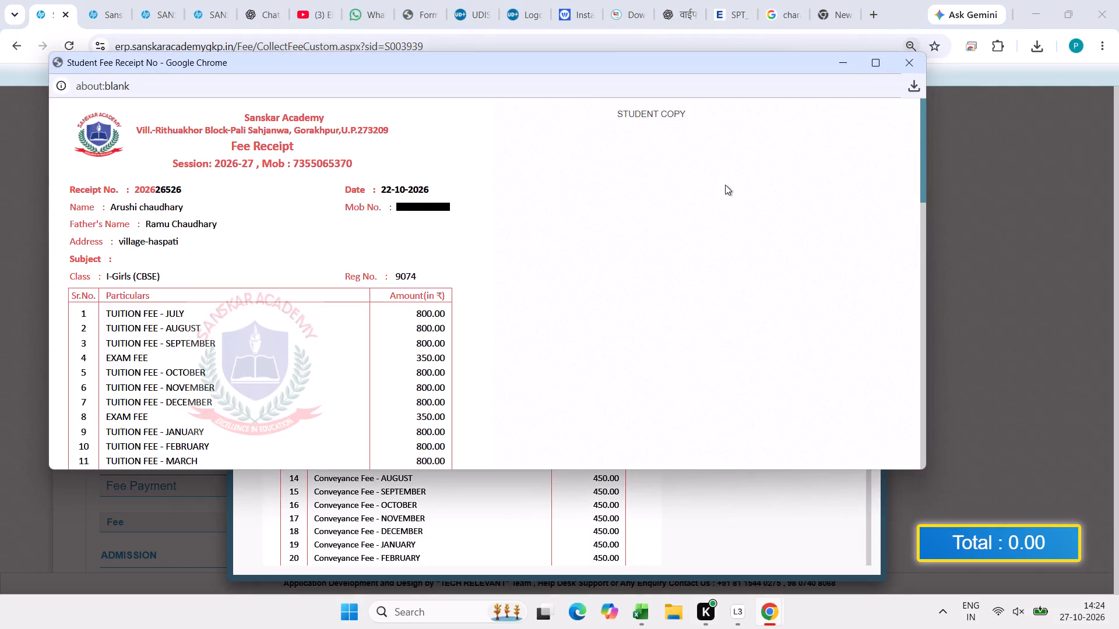
click(722, 240)
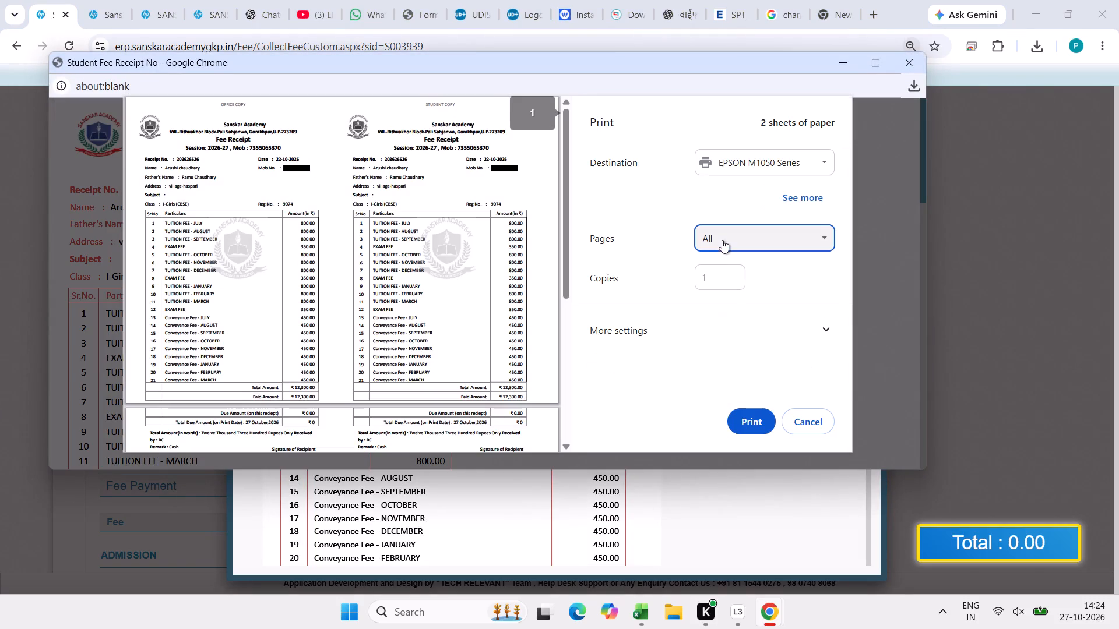
click(723, 309)
key(1)
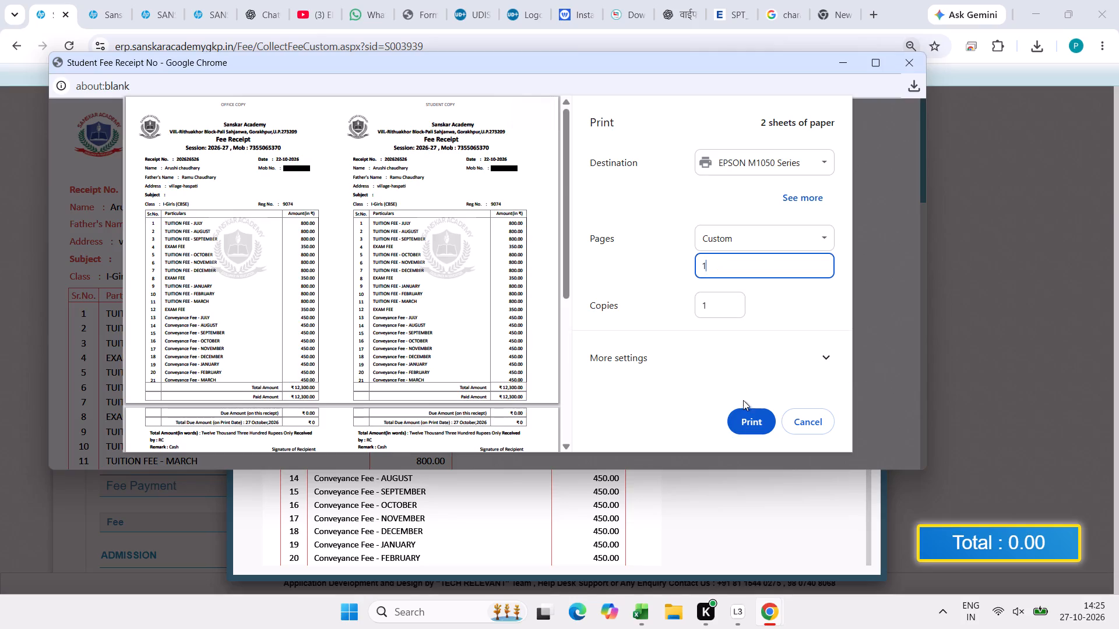
click(752, 410)
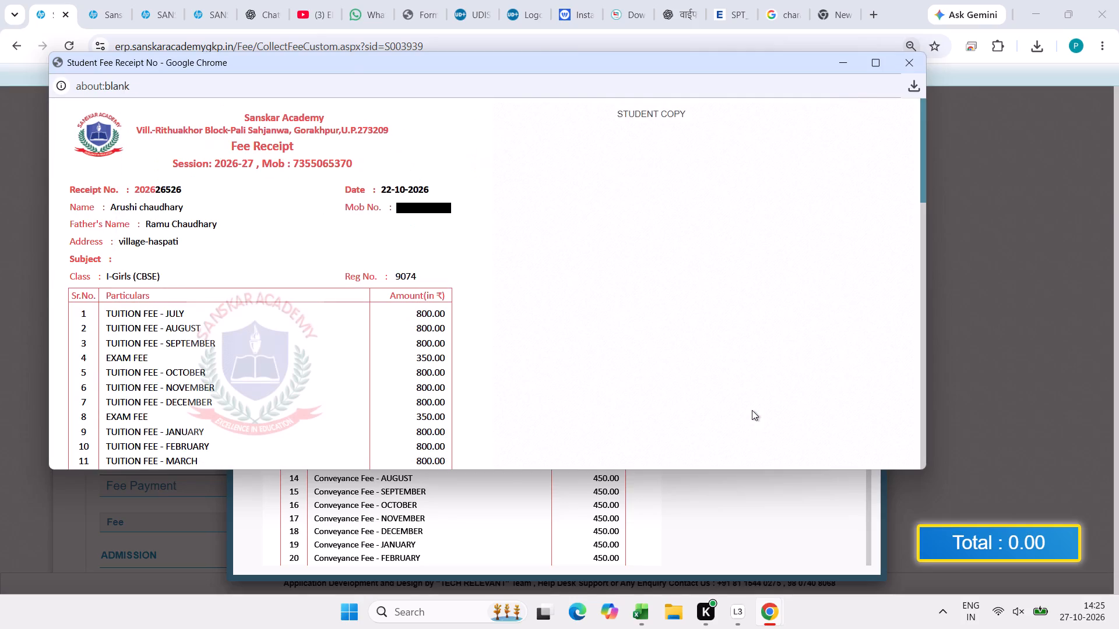
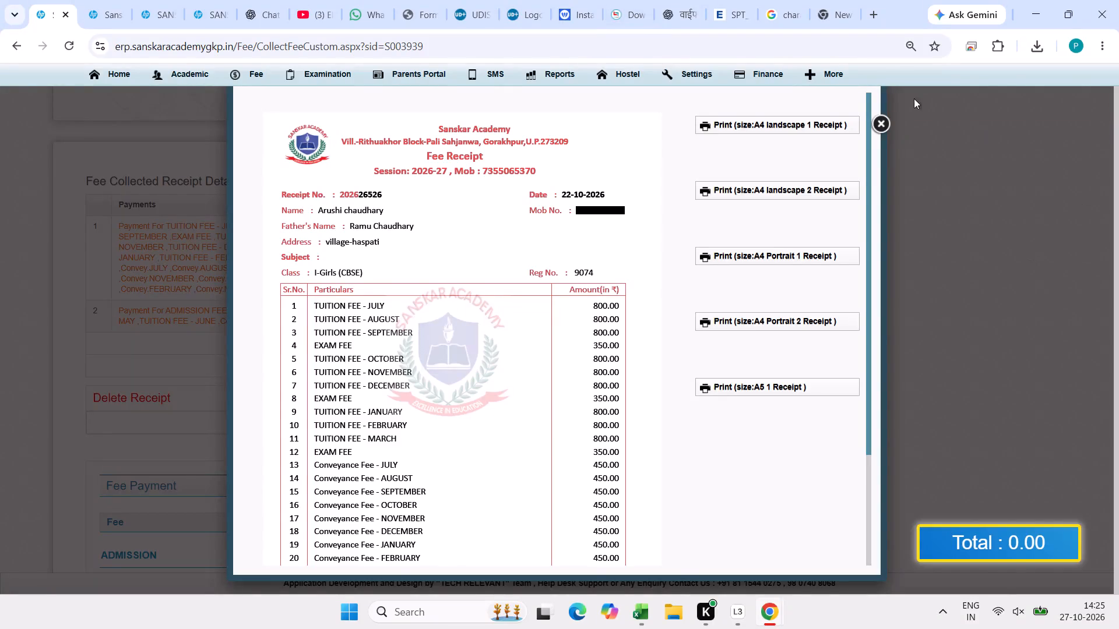
Close the class I-Girls sibling's receipt view and look over her collected receipts and student details.
click(881, 121)
scroll(586, 248, up, 5)
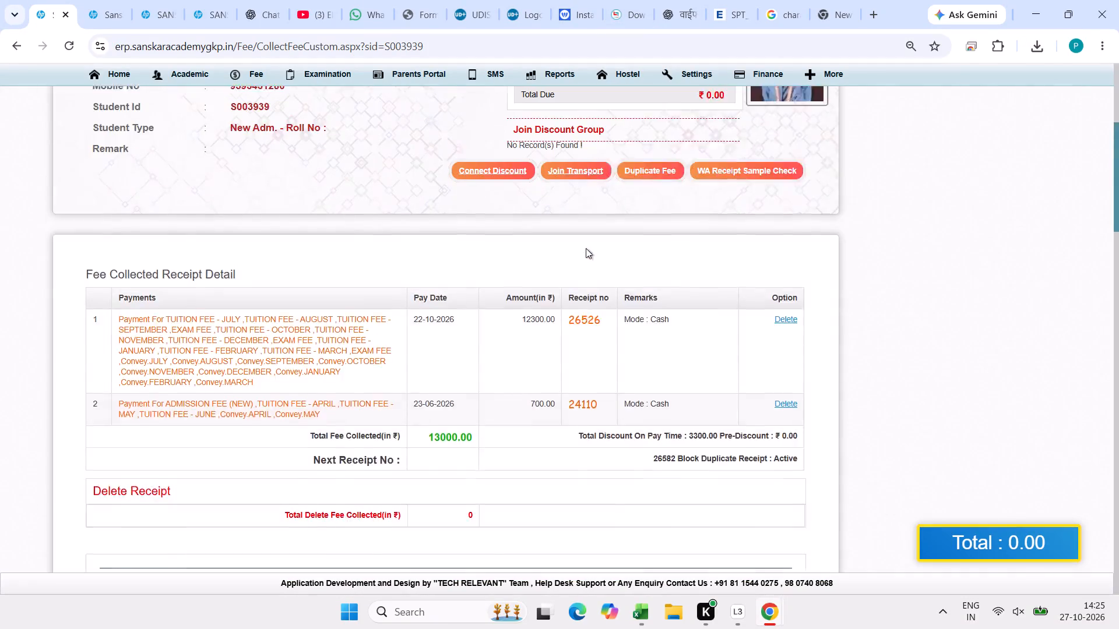
scroll(585, 246, down, 1)
scroll(585, 246, up, 5)
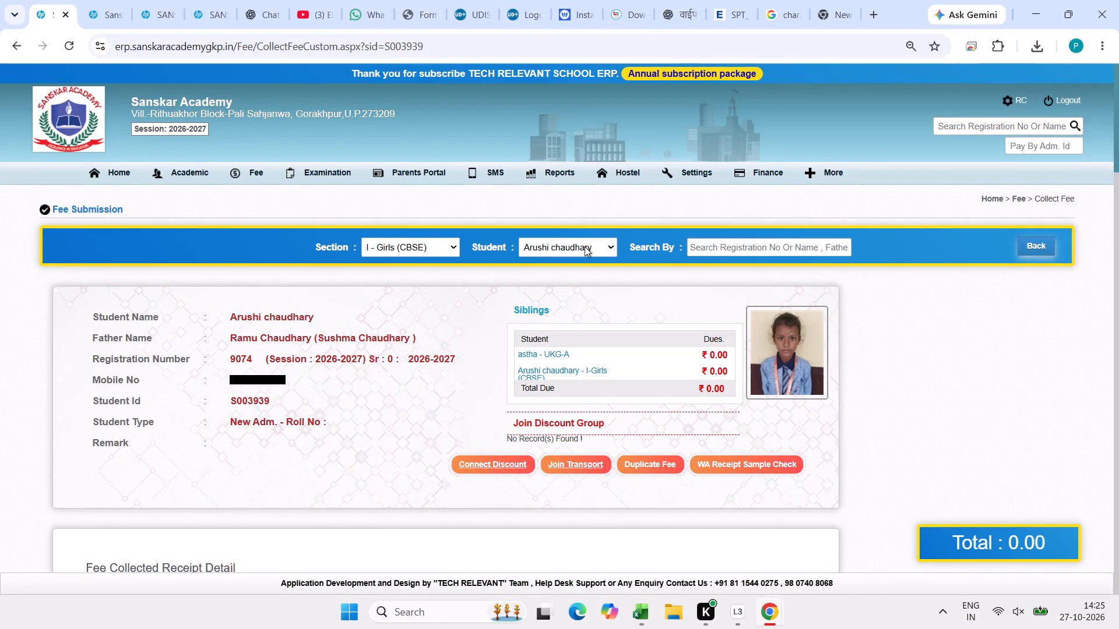